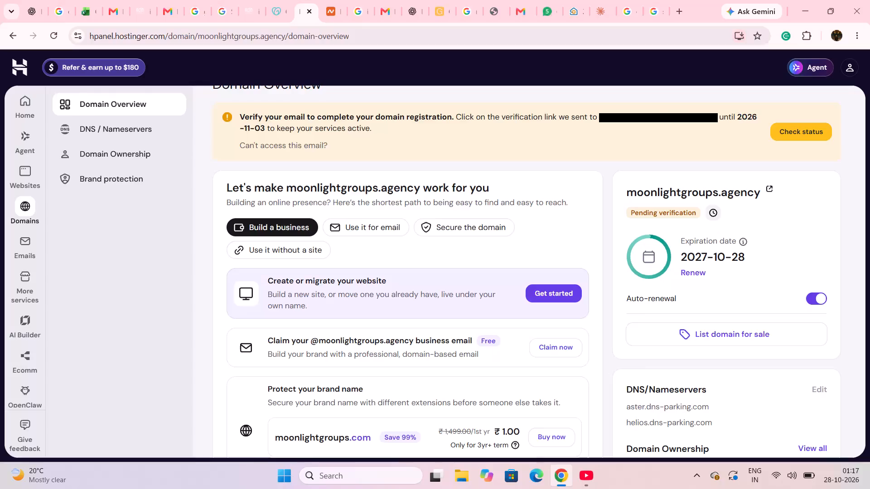
Copy the domain name moonlightgroups.agency from the heading of the domain's status and expiration card.
left_click_drag(628, 191, 631, 192)
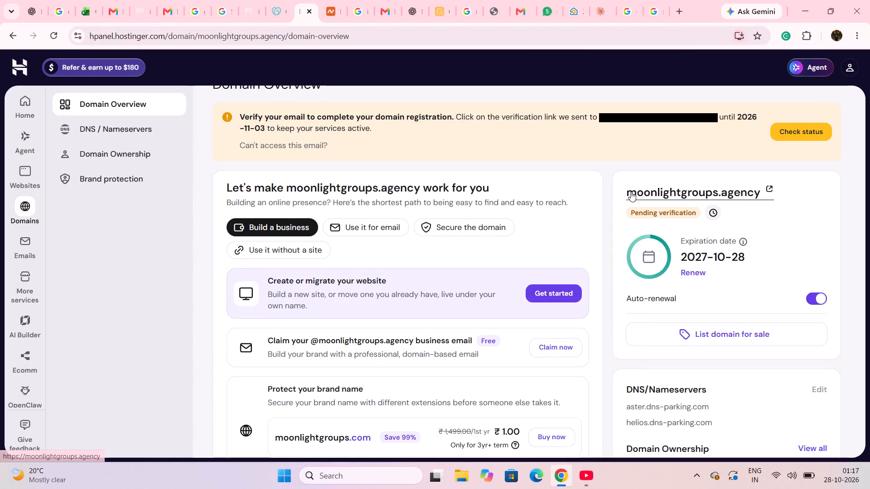
left_click_drag(631, 192, 677, 191)
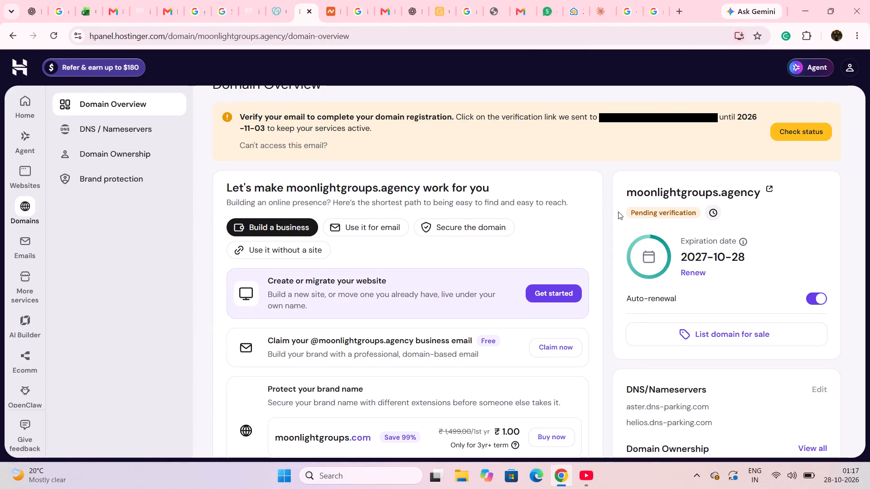
left_click_drag(620, 194, 765, 196)
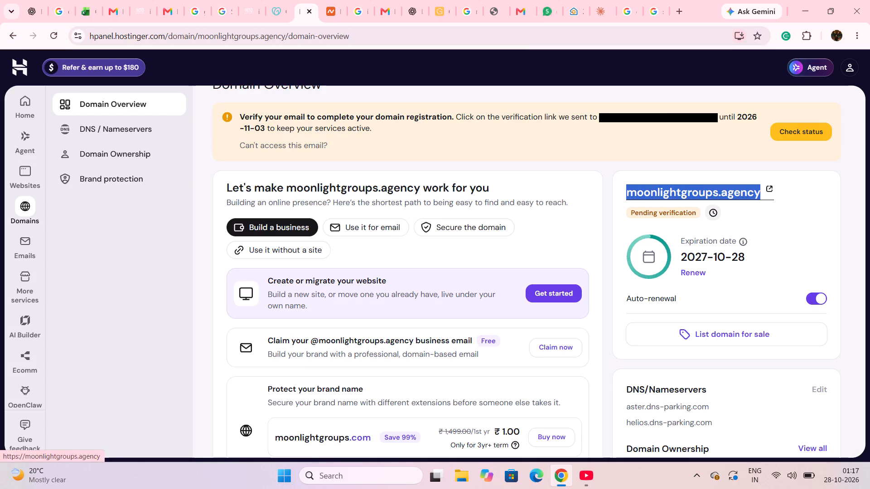
left_click_drag(765, 196, 767, 196)
key("ctrl+c")
key("ctrl+c")
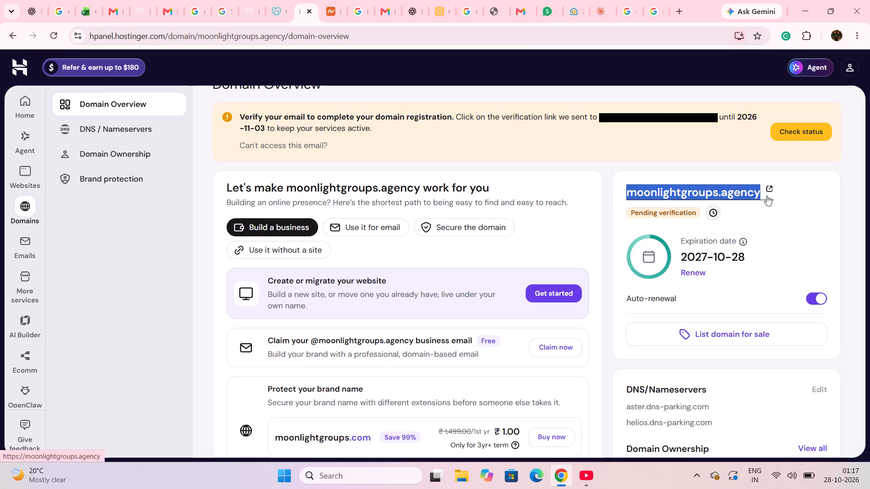
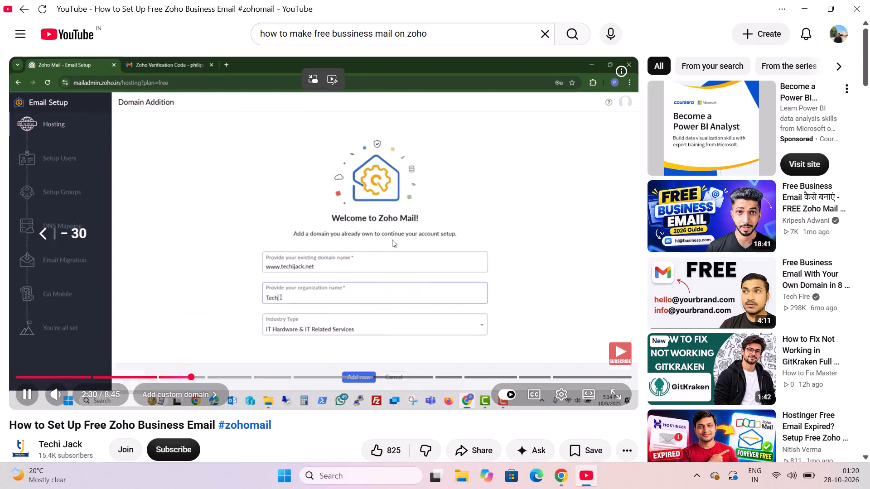
Rewind the Zoho business email tutorial video to the blank Zoho Workplace sign-up form, at about 1:47.
key("Left")
key("Left")
key("Left")
key("Left")
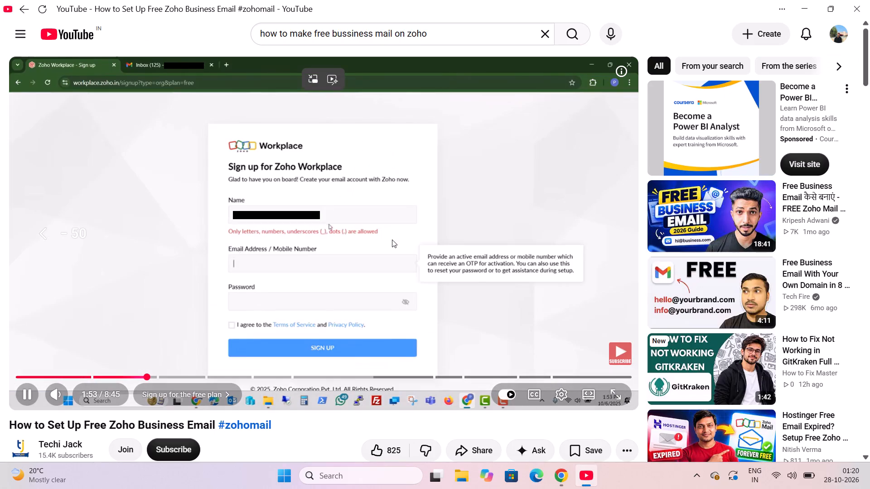
key("Left")
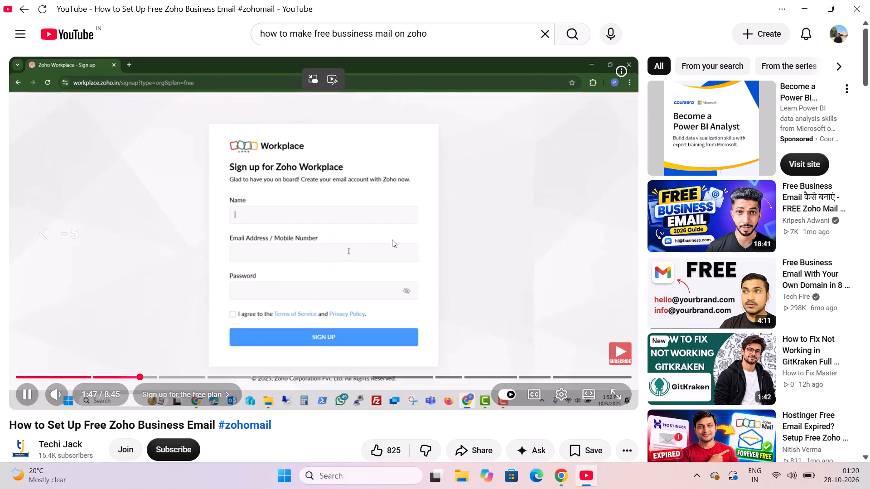
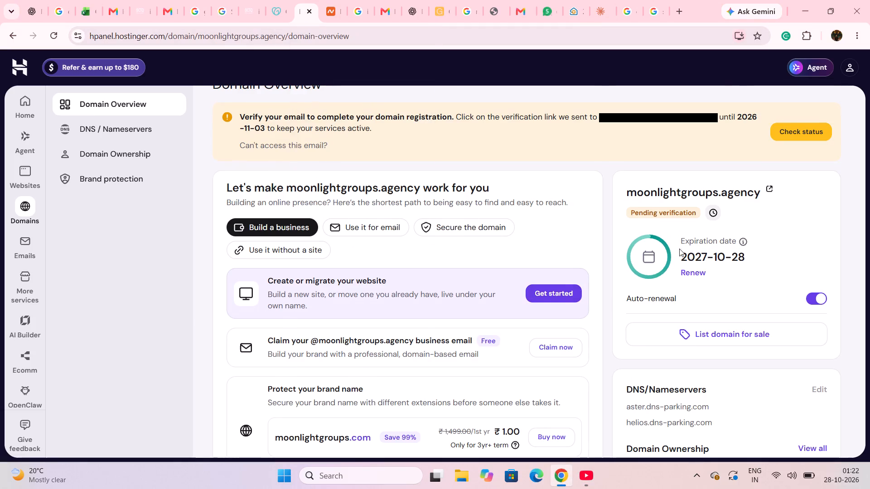
Review the Hostinger domain overview for moonlightgroups.agency, including its nameservers, domain ownership and transfer settings.
scroll(679, 249, "down", 3)
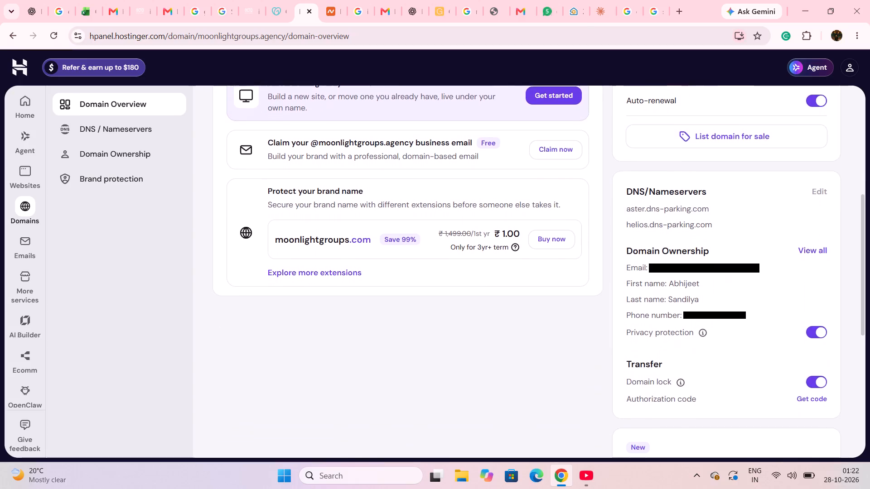
scroll(679, 249, "down", 2)
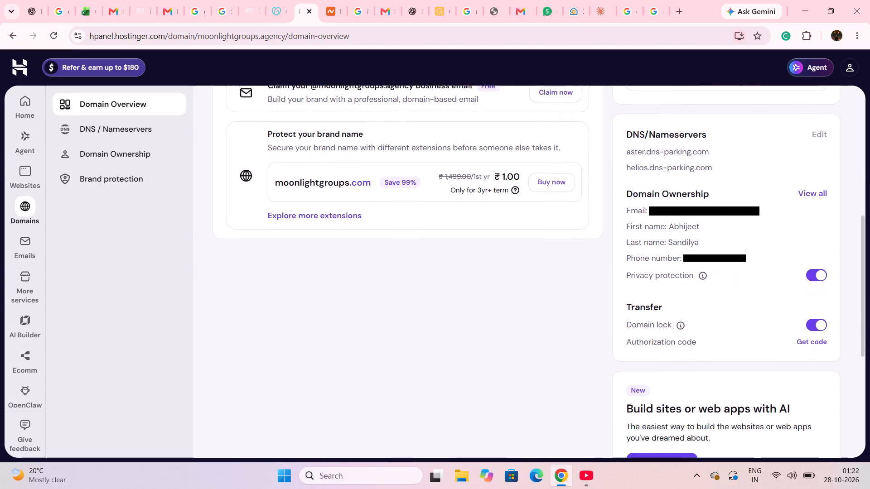
scroll(679, 249, "down", 3)
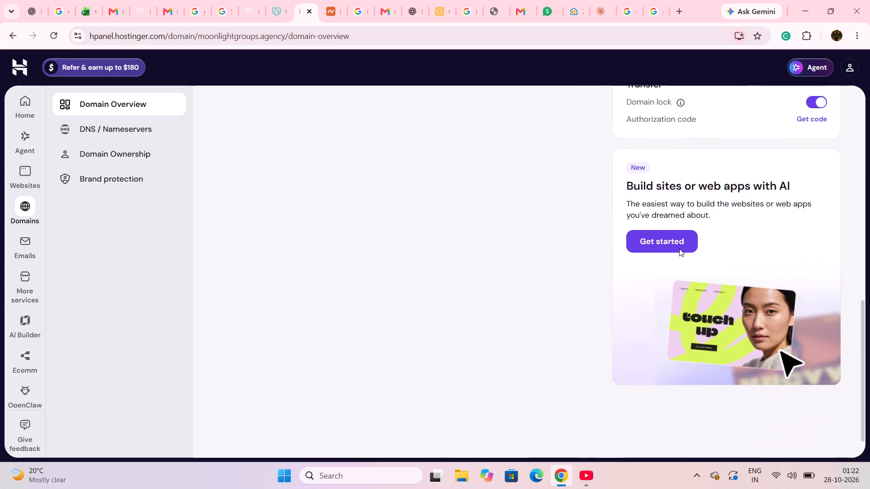
scroll(679, 249, "up", 8)
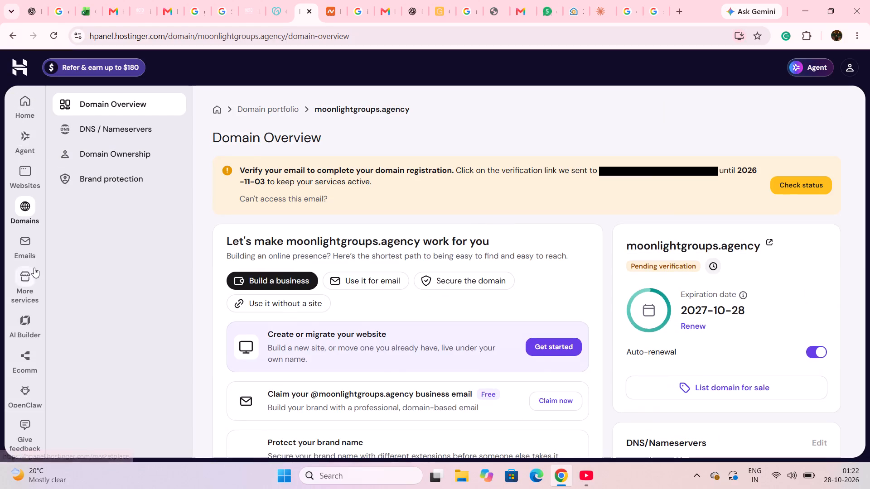
View the Hostinger referral reward offer and close it.
left_click(114, 72)
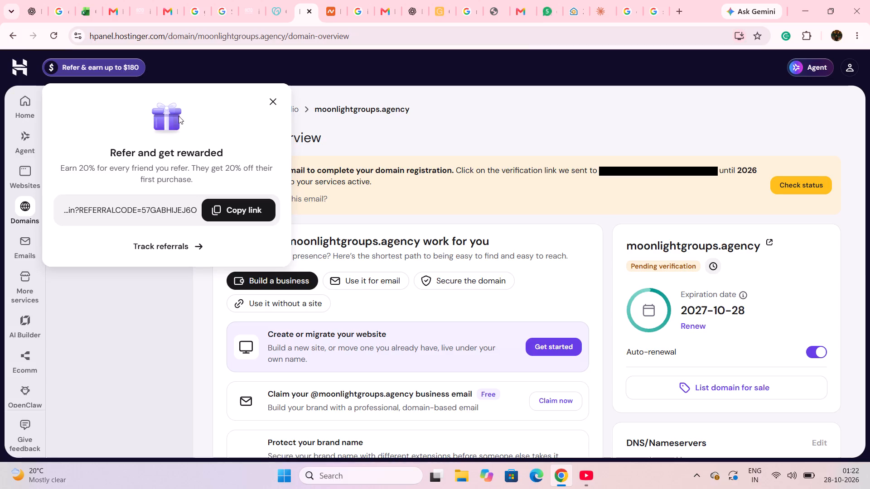
left_click(272, 97)
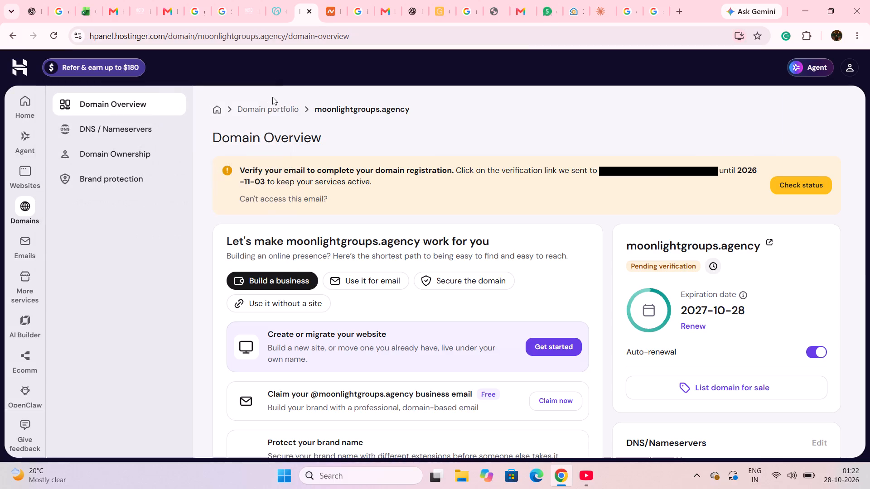
Open the Windows search.
left_click(348, 475)
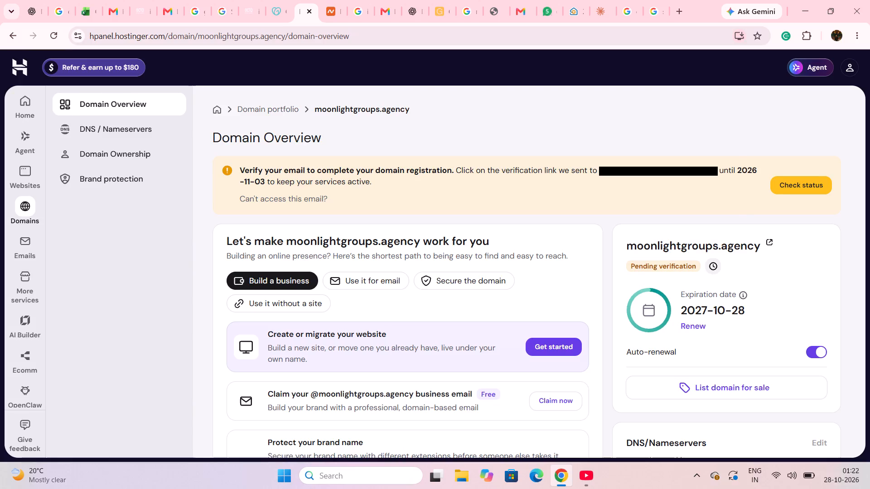
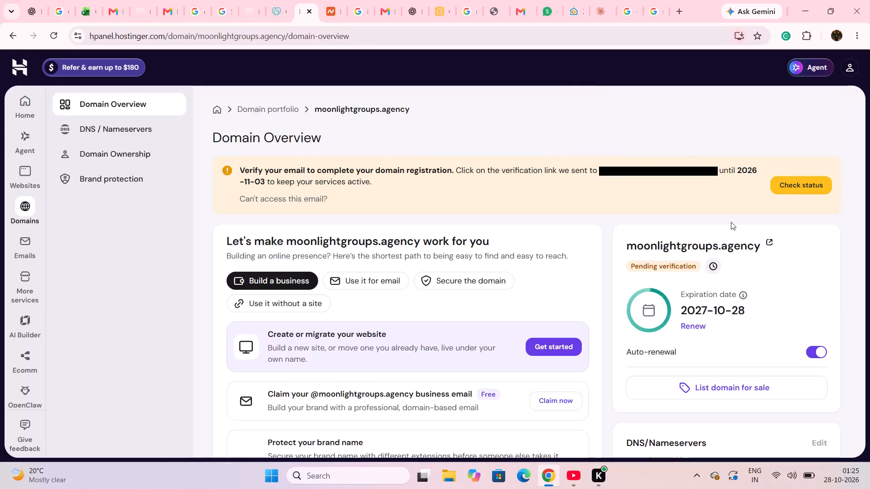
Check the email verification status of the moonlightgroups.agency domain registration.
left_click(798, 191)
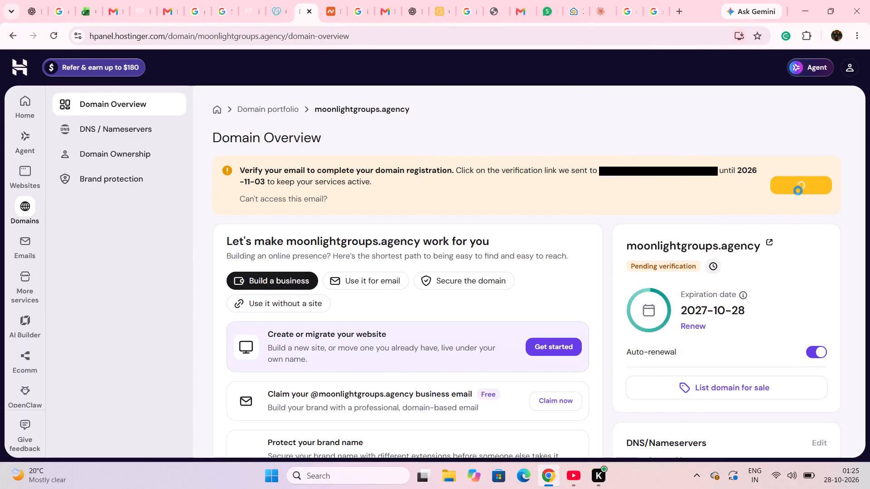
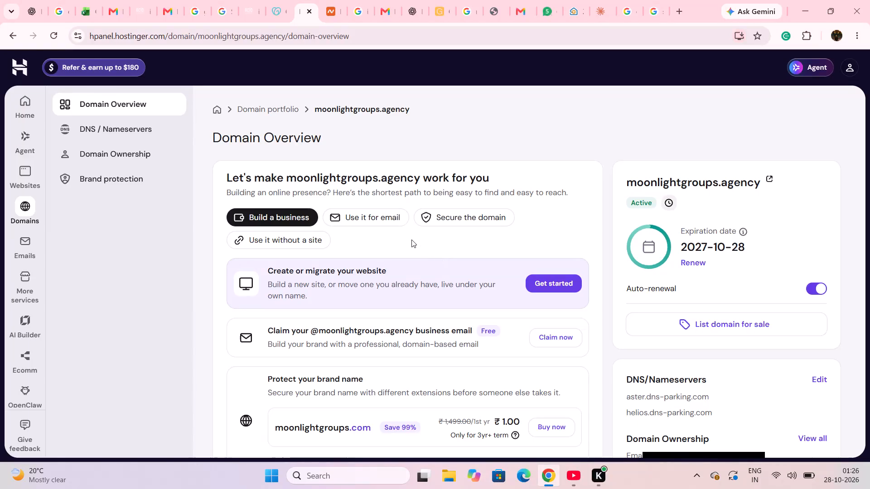
Review the nameservers and existing DNS records of the moonlightgroups.agency domain.
left_click(116, 134)
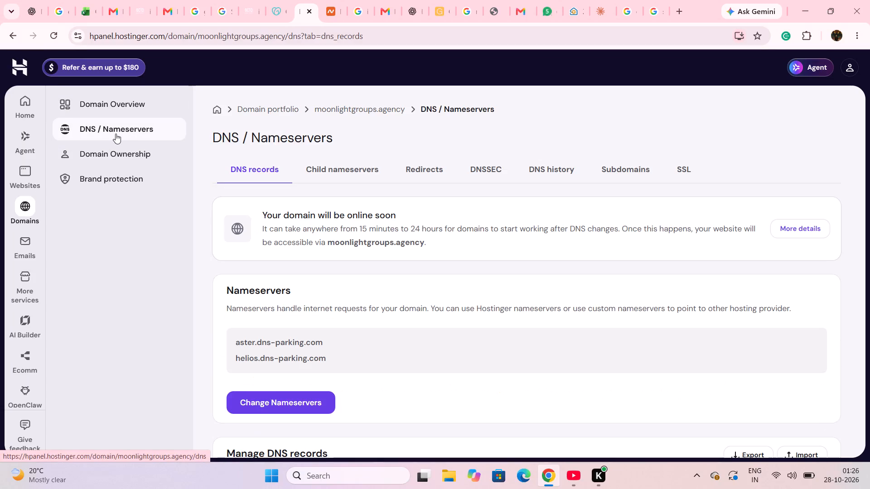
scroll(268, 286, "down", 2)
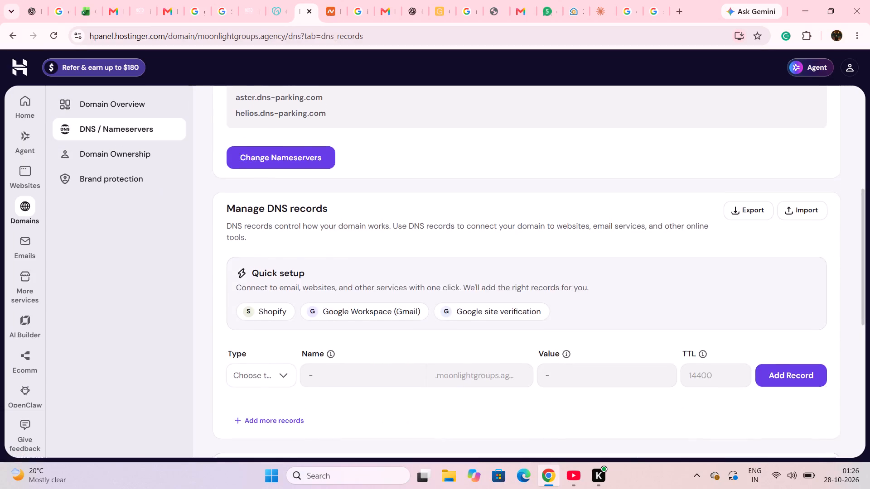
scroll(268, 286, "down", 6)
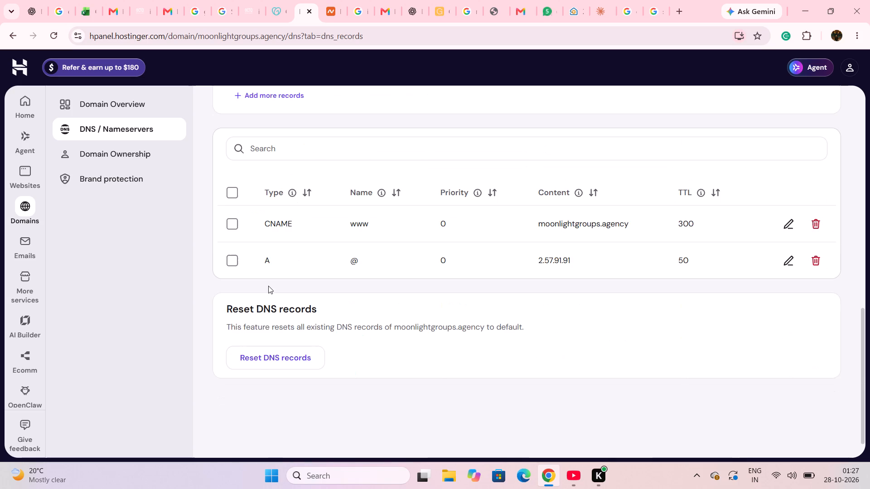
scroll(268, 286, "up", 1)
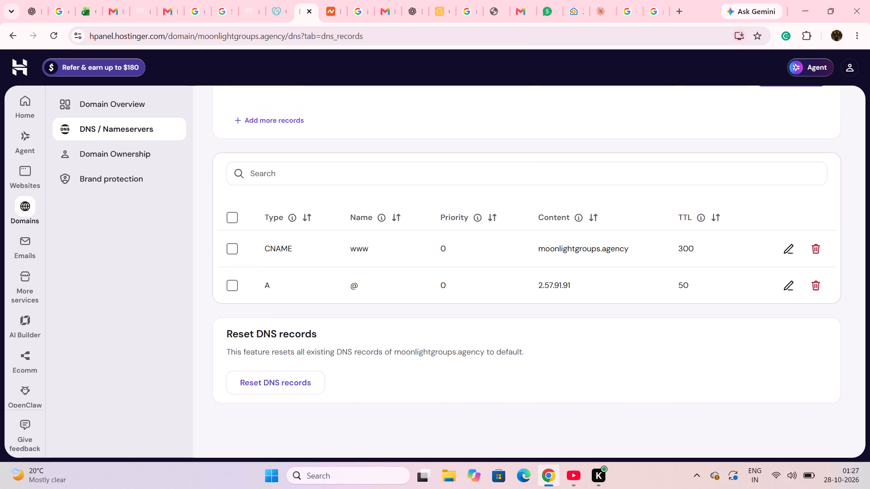
scroll(268, 286, "up", 1)
Review the domain's ownership contact details and its Protected privacy setting.
left_click(120, 160)
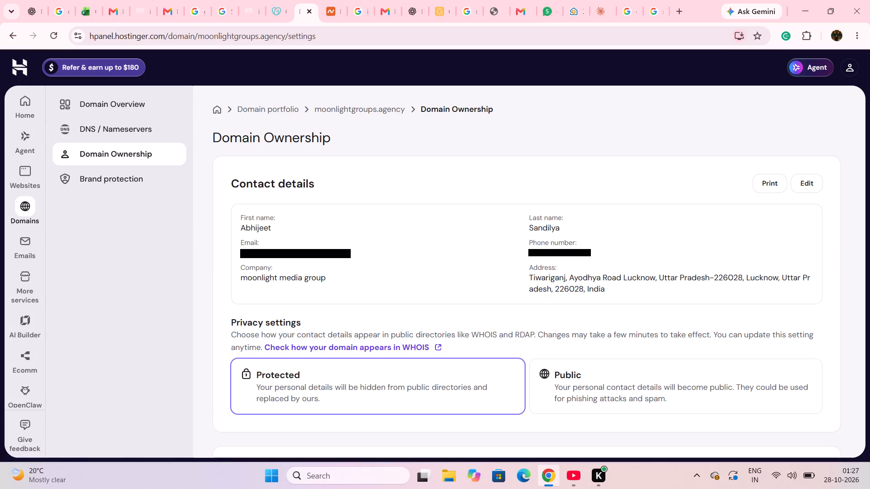
left_click(362, 389)
scroll(362, 389, "down", 3)
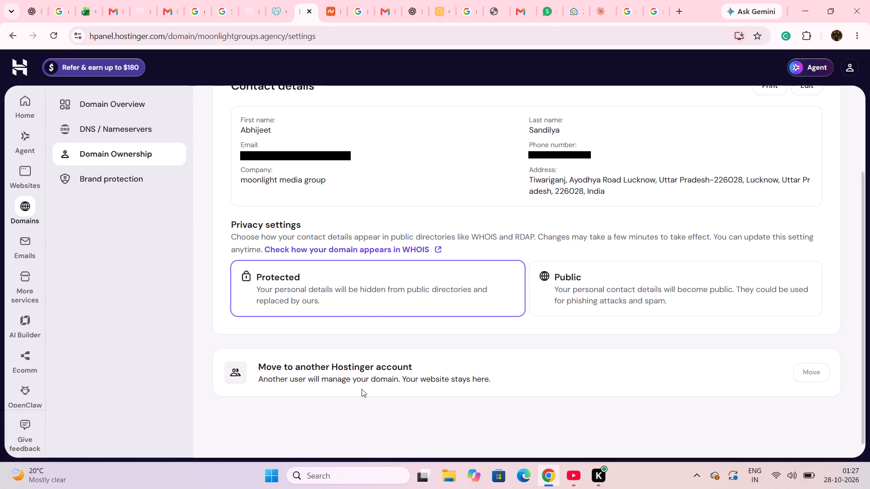
left_click(333, 282)
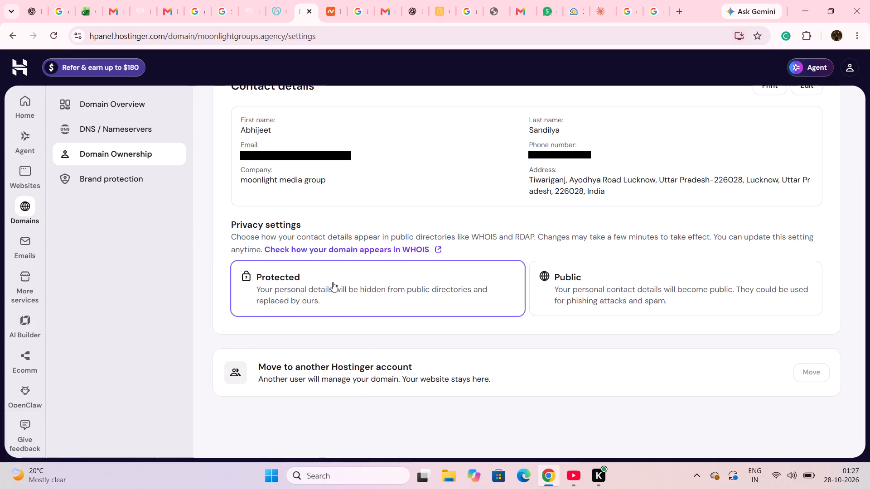
scroll(333, 282, "up", 1)
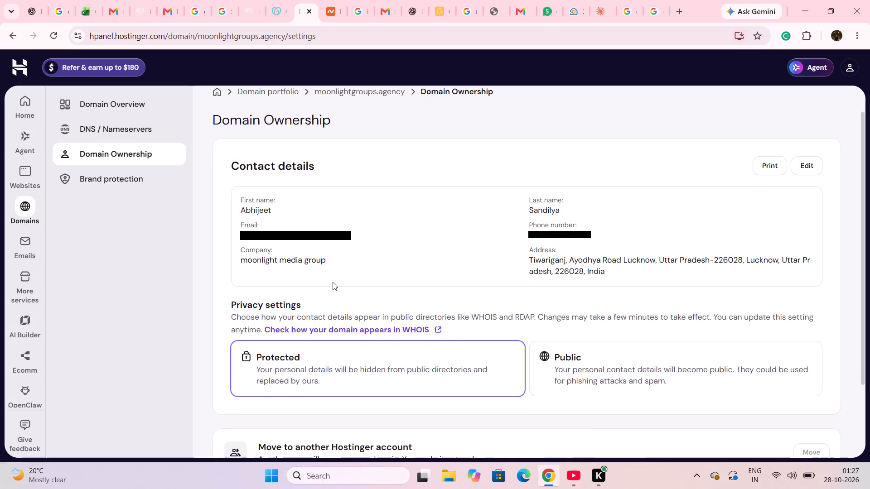
Save the domain registration certificate as a PDF named domain-registration-certificate in the Downloads folder.
left_click(777, 161)
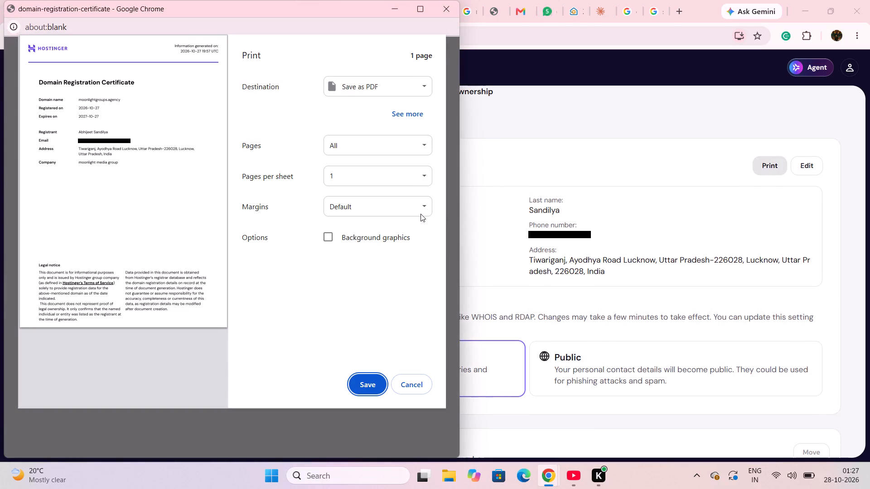
left_click(374, 378)
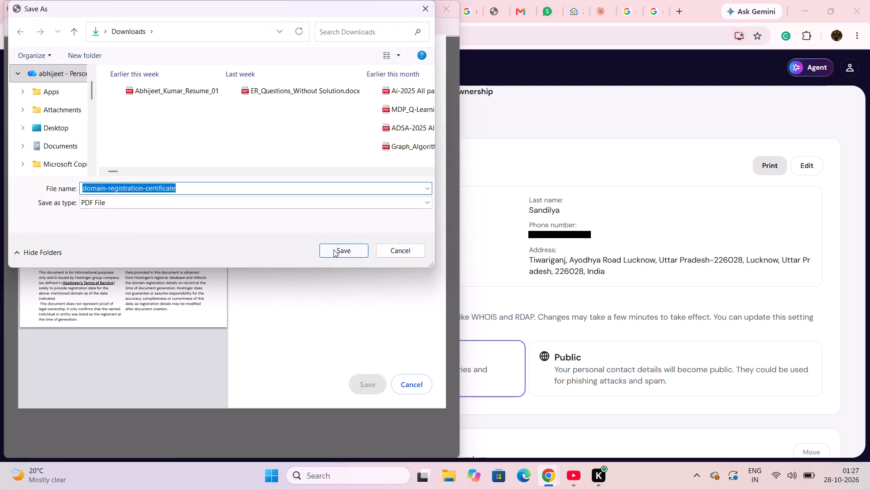
left_click(332, 250)
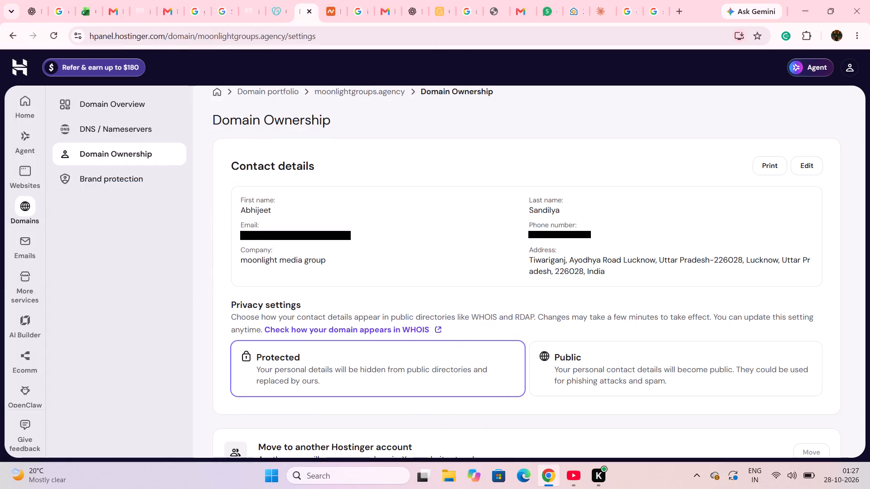
Examine the brand protection offers and the domain extensions listed for the moonlightgroups name.
scroll(283, 266, "down", 5)
left_click(101, 178)
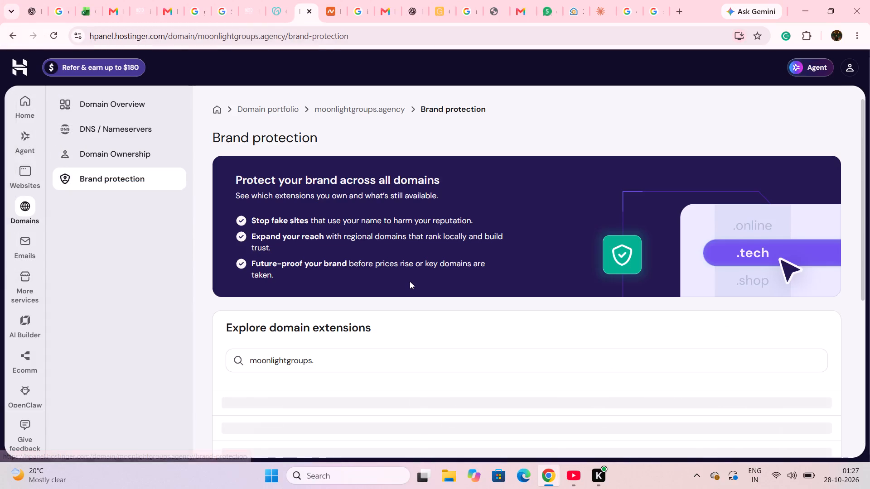
scroll(410, 281, "down", 3)
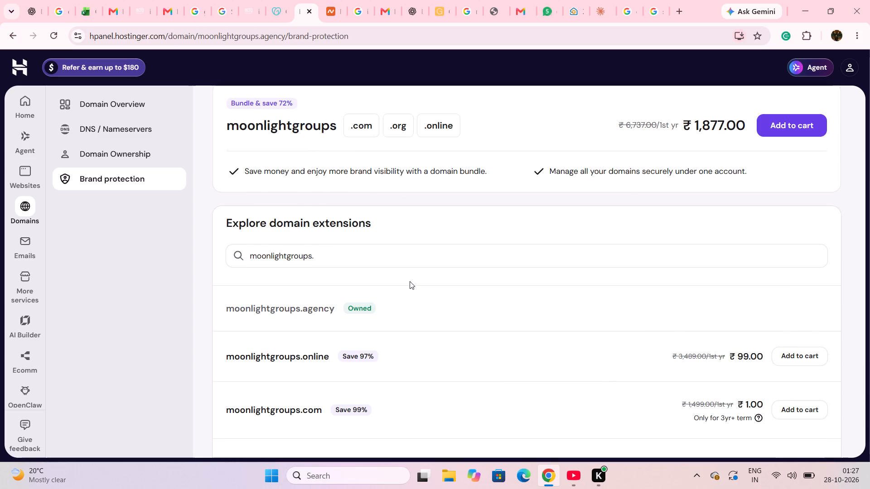
scroll(410, 281, "down", 12)
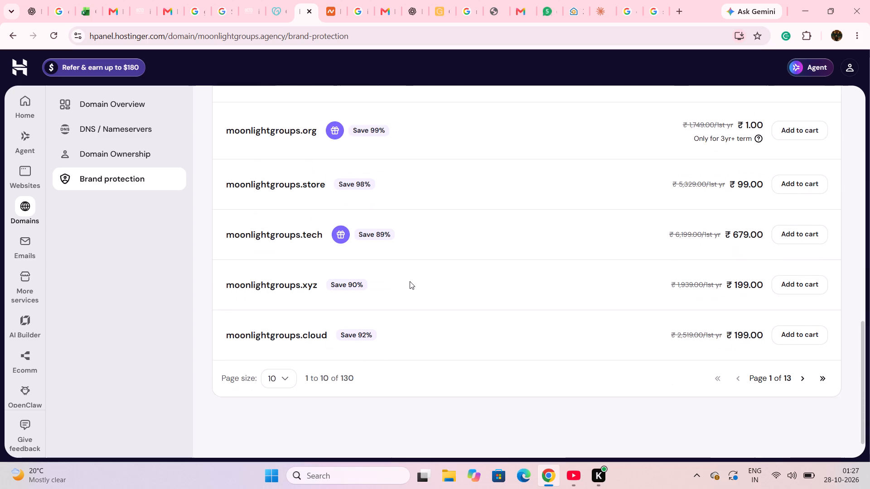
scroll(410, 281, "up", 7)
Recheck the domain's DNS and nameserver settings, including the child nameservers and DNS records sections.
left_click(148, 149)
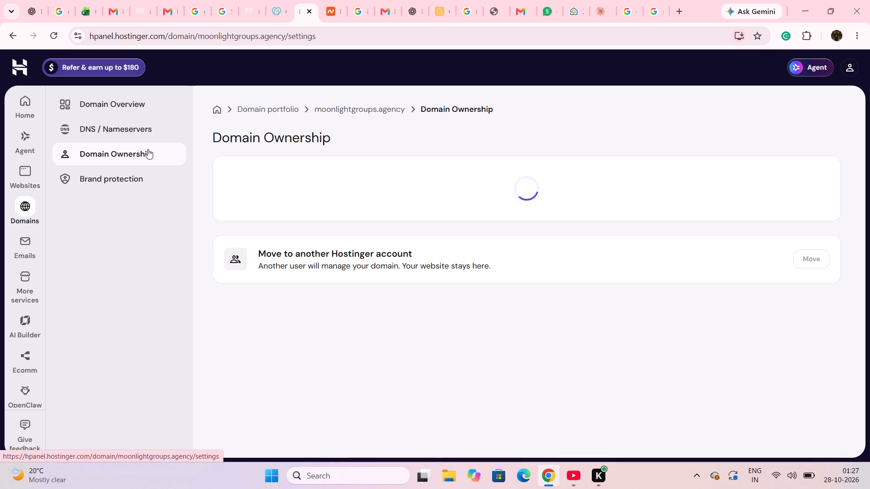
left_click(129, 127)
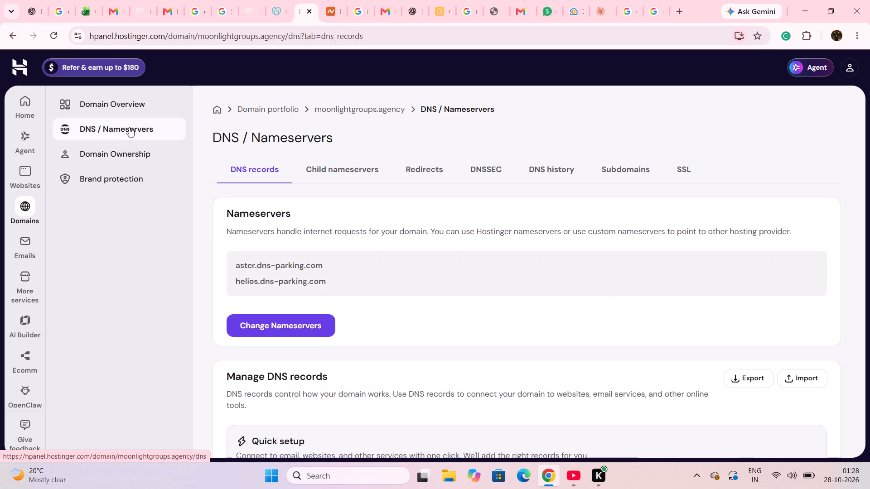
left_click(339, 171)
left_click(243, 168)
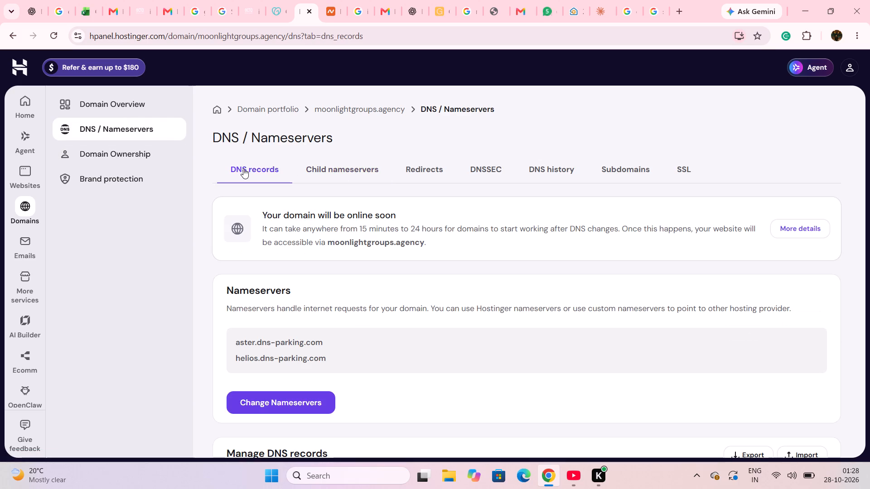
scroll(379, 306, "down", 2)
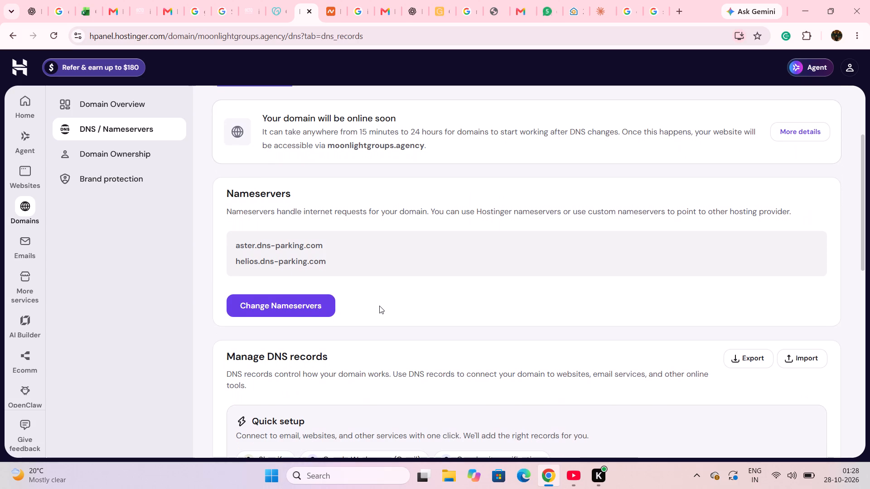
scroll(379, 306, "down", 1)
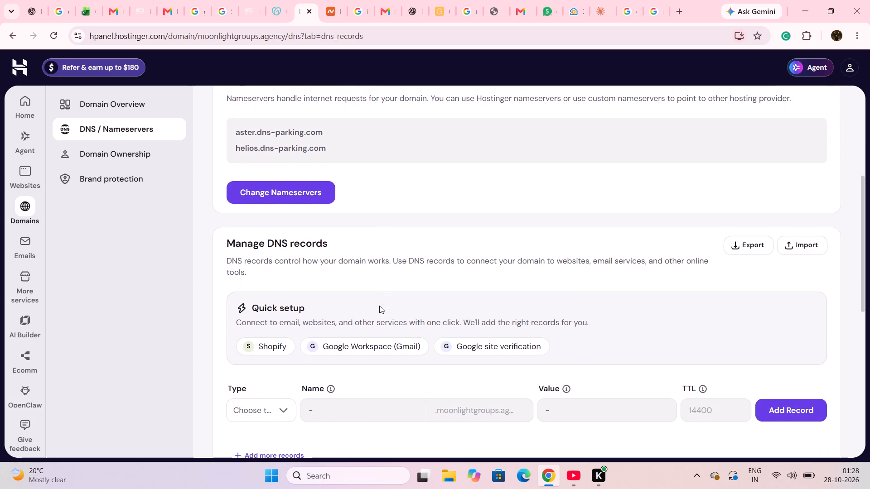
Return to the Domain Overview of moonlightgroups.agency.
left_click(121, 149)
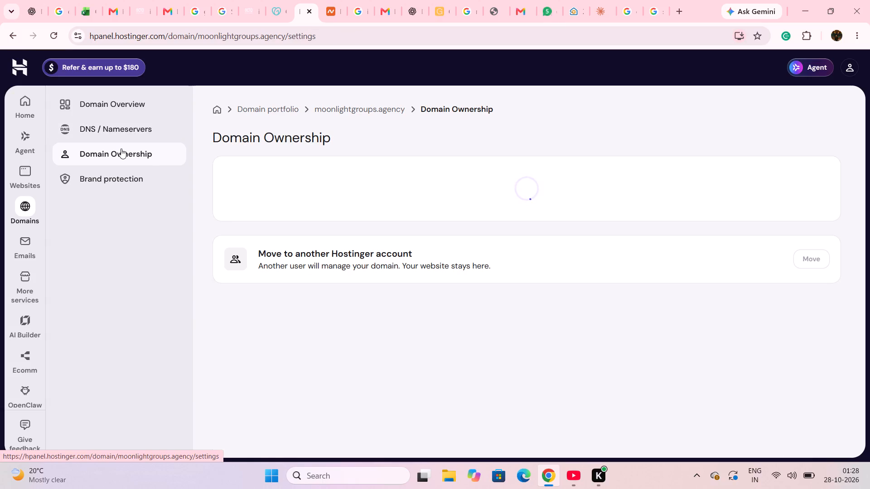
left_click(130, 97)
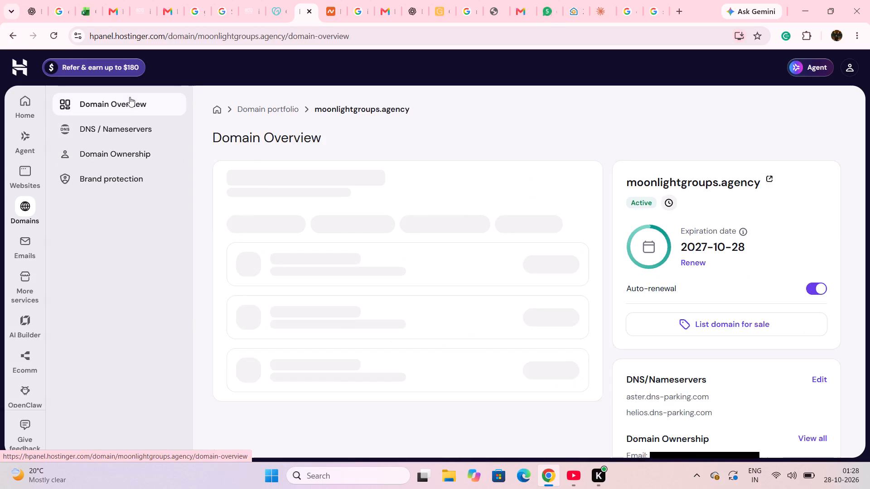
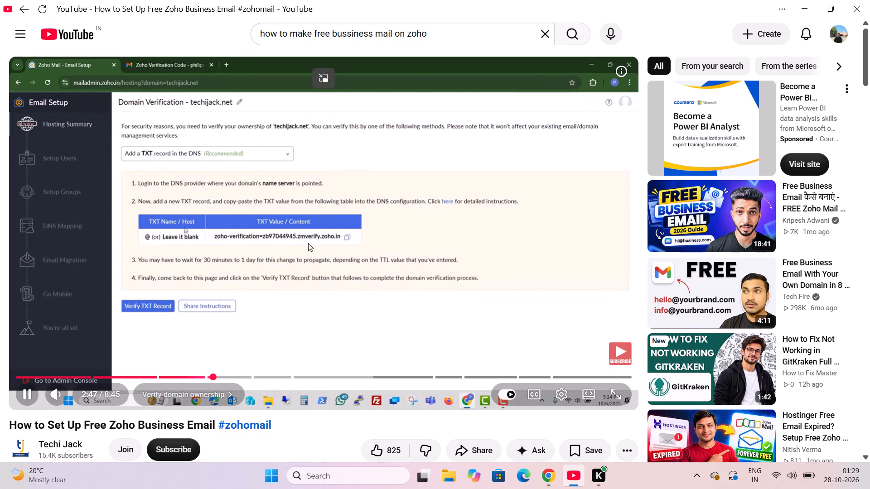
Pause the Zoho email tutorial video at 2:48, on the TXT record instructions for domain verification.
left_click(270, 244)
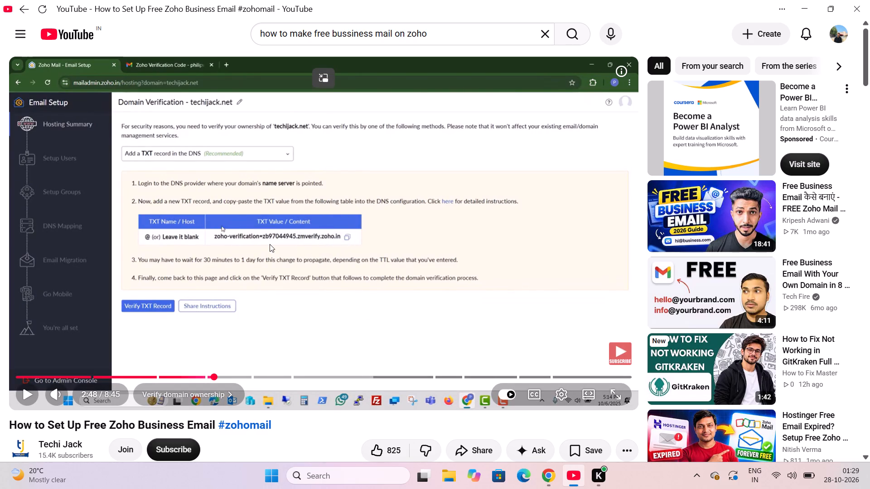
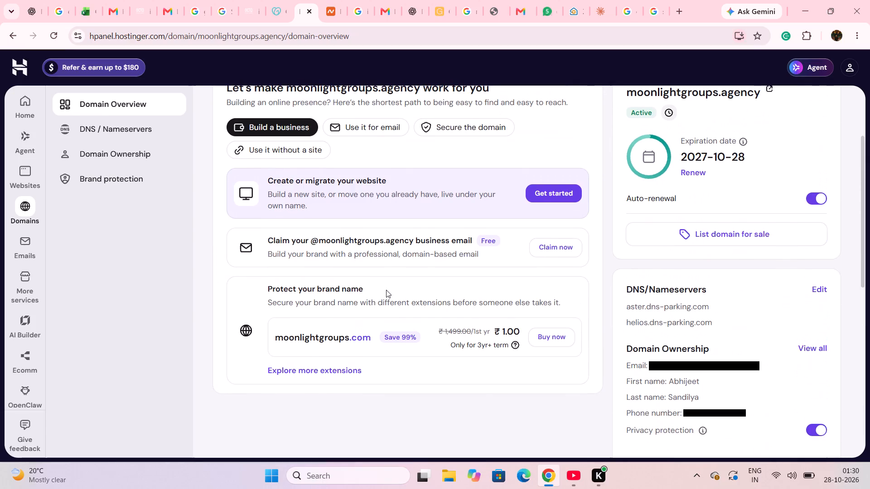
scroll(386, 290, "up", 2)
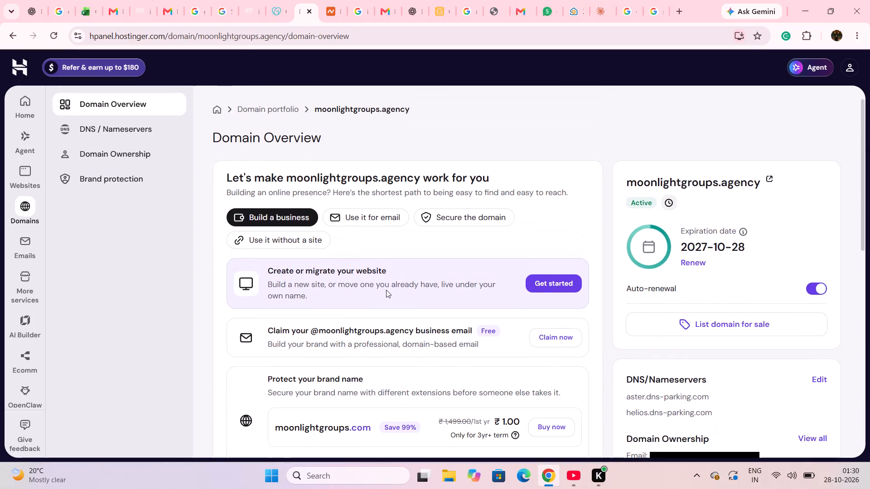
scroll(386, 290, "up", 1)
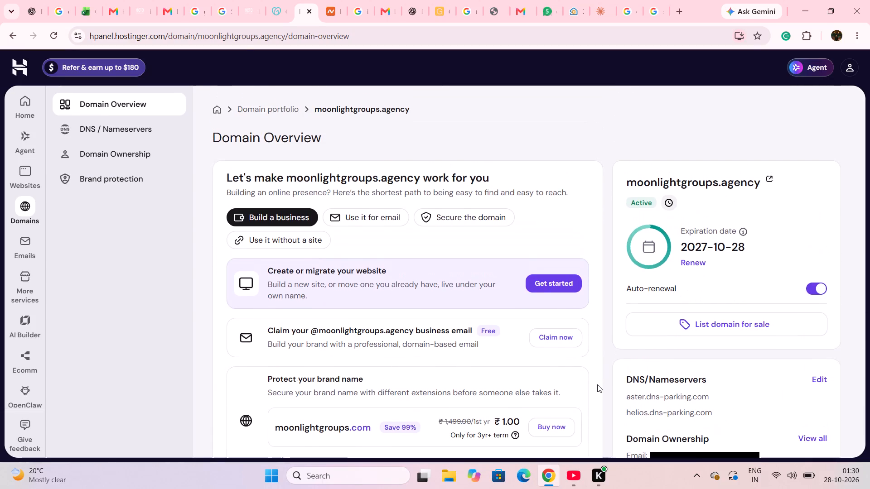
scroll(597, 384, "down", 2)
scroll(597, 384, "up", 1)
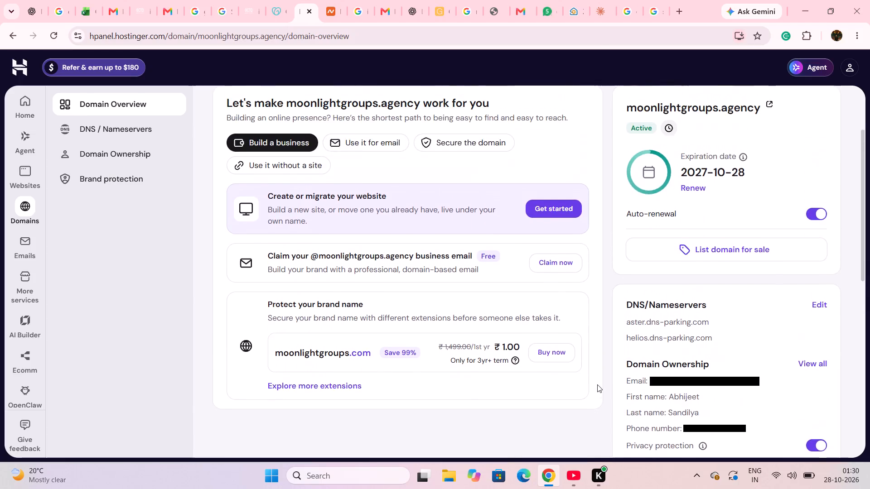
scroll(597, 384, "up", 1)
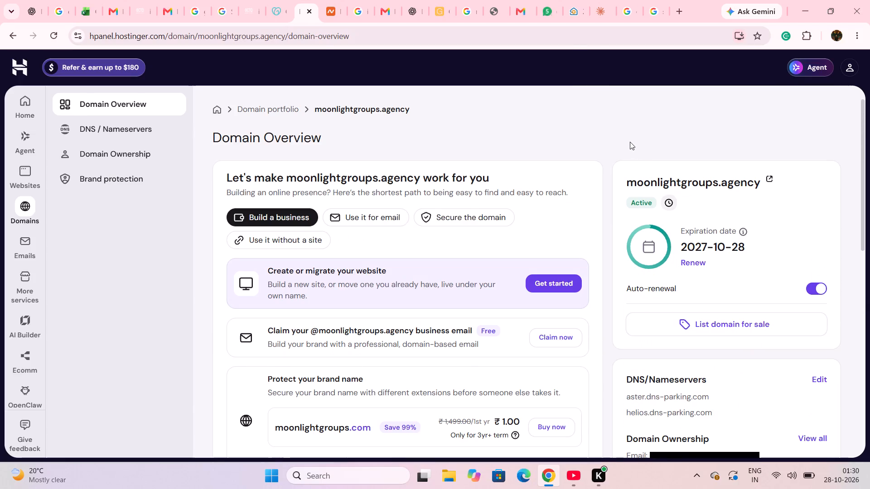
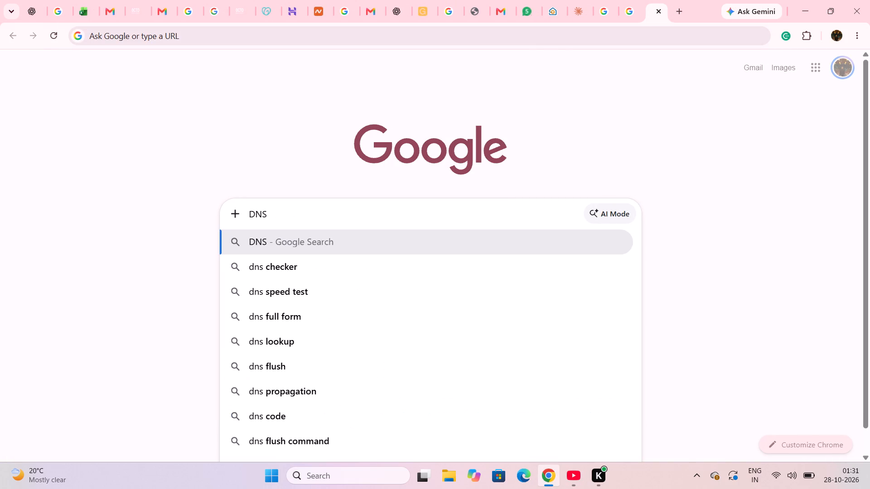
Search Google for "dns zone editor" and look through the results.
type("ZONE")
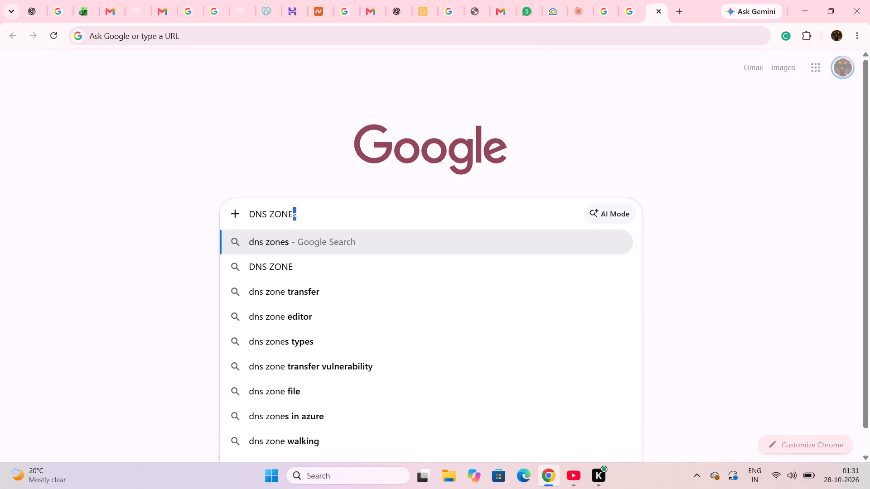
key("space")
left_click(353, 293)
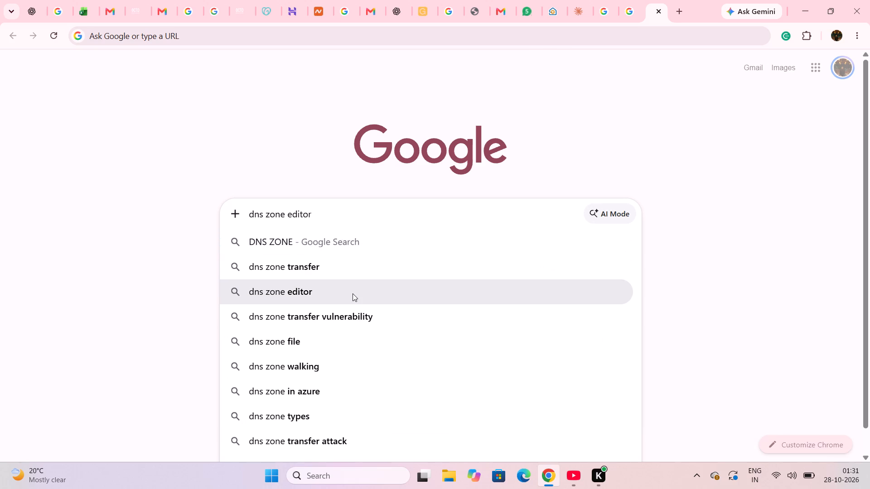
scroll(261, 349, "down", 1)
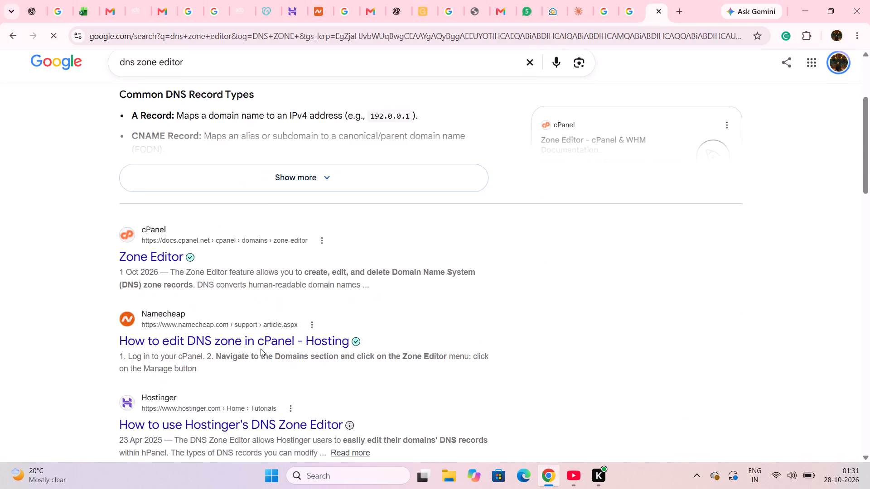
scroll(261, 349, "down", 2)
scroll(228, 308, "down", 2)
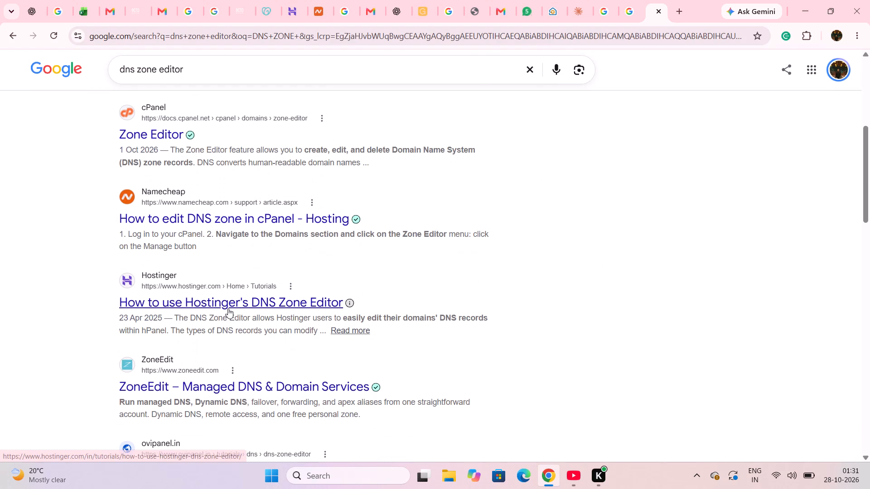
Open Hostinger's "How to use Hostinger's DNS Zone Editor" tutorial, skim it and return to the search results.
left_click(228, 308)
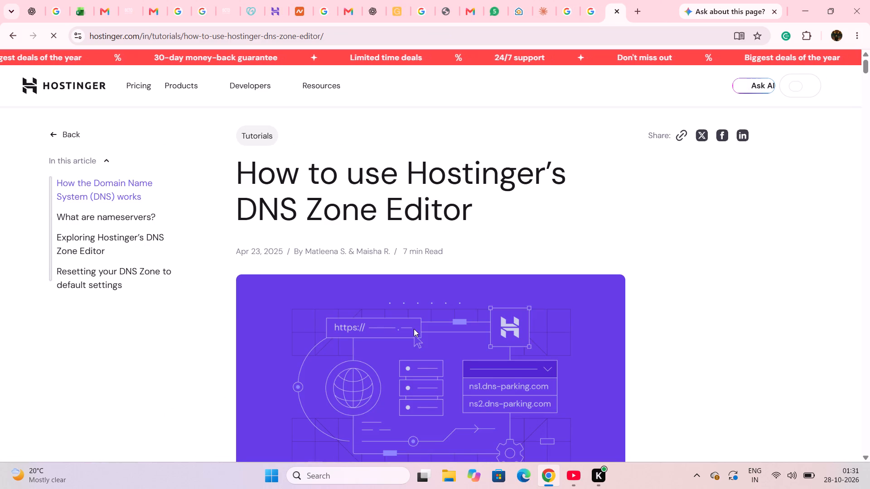
scroll(414, 329, "down", 12)
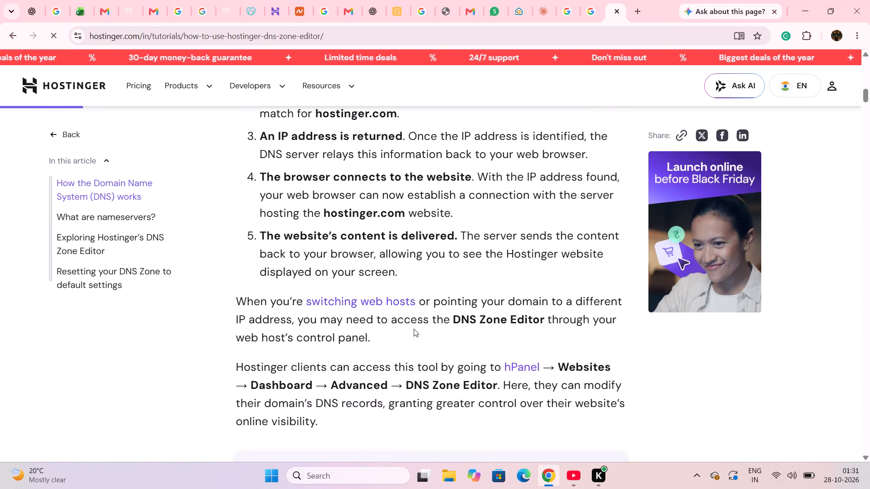
scroll(414, 329, "down", 6)
scroll(414, 329, "up", 8)
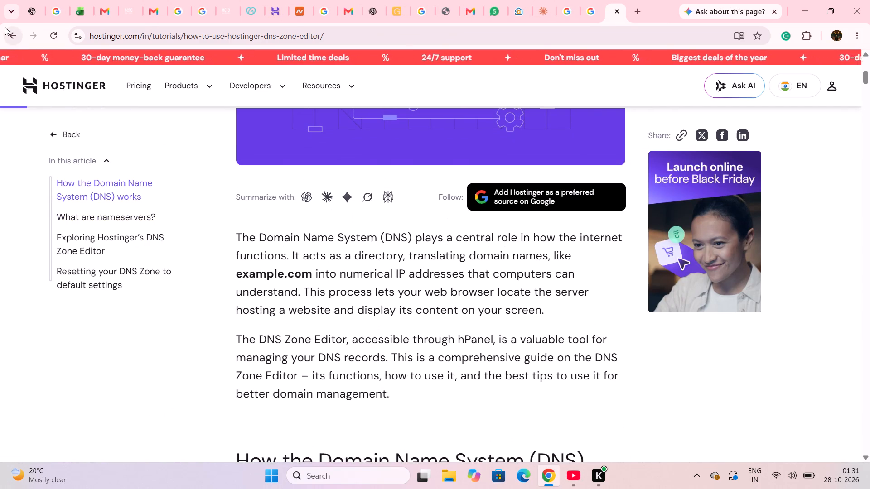
left_click(5, 27)
scroll(159, 196, "up", 2)
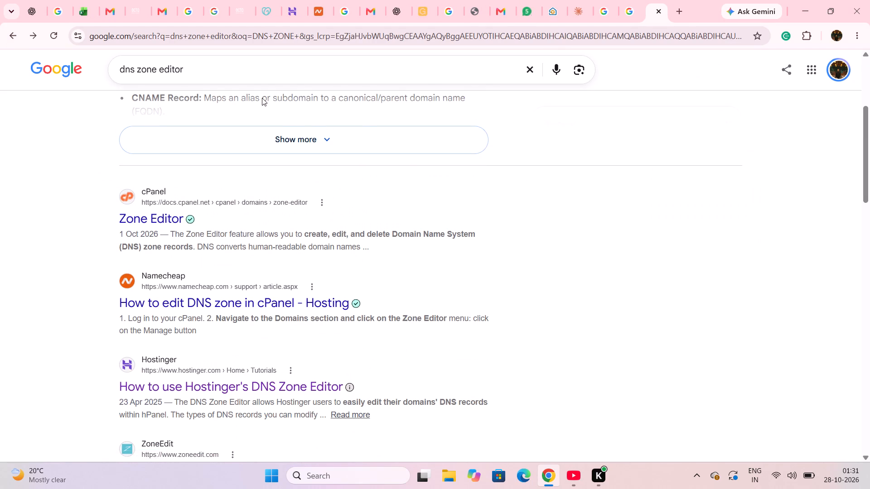
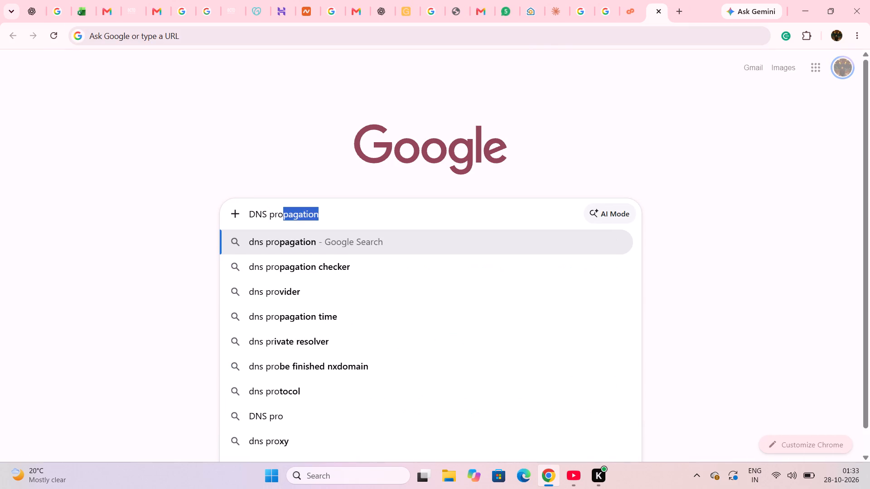
Search Google for "DNS provider" and open Cloudflare's "World's Fastest DNS" page from the results.
type("vider")
key("Return")
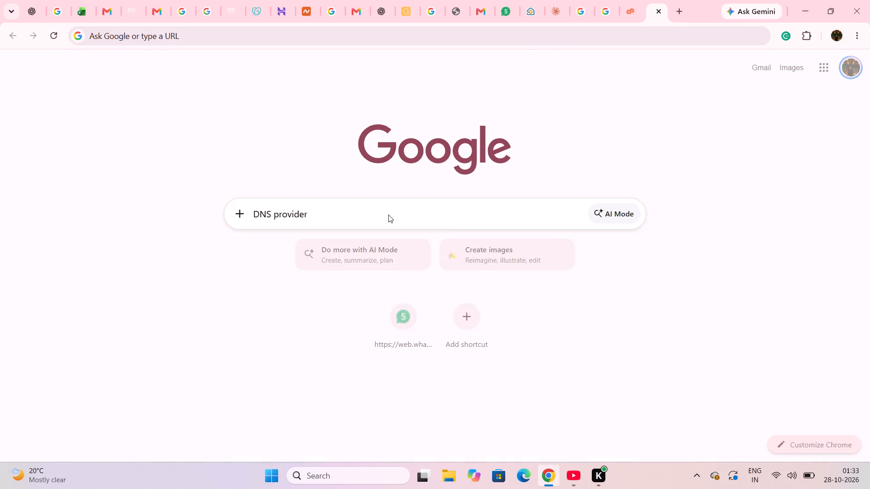
scroll(330, 283, "down", 4)
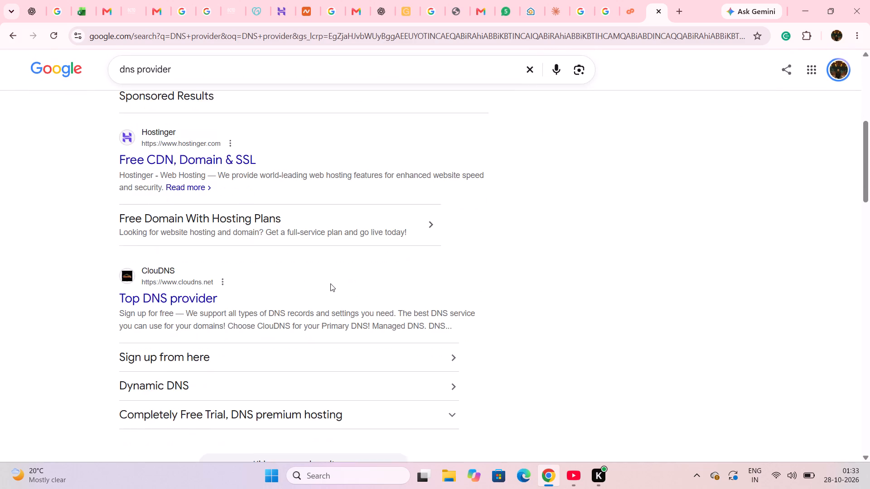
scroll(330, 283, "down", 1)
scroll(197, 289, "down", 4)
left_click(170, 270)
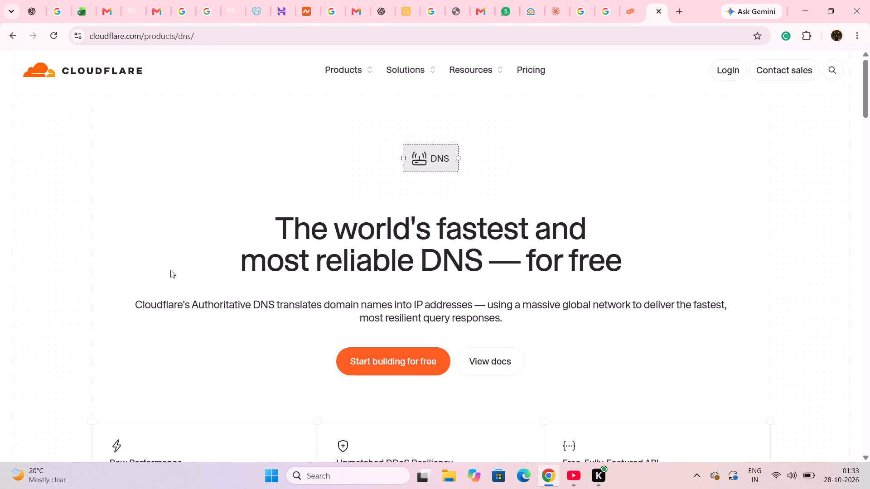
Look over Cloudflare's DNS product page and go back to the Google search results.
scroll(170, 270, "down", 4)
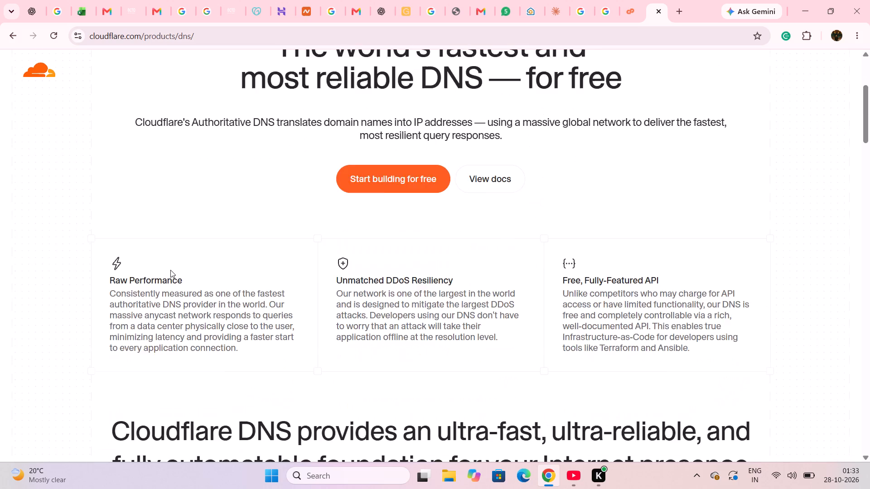
scroll(170, 270, "down", 4)
scroll(170, 270, "up", 10)
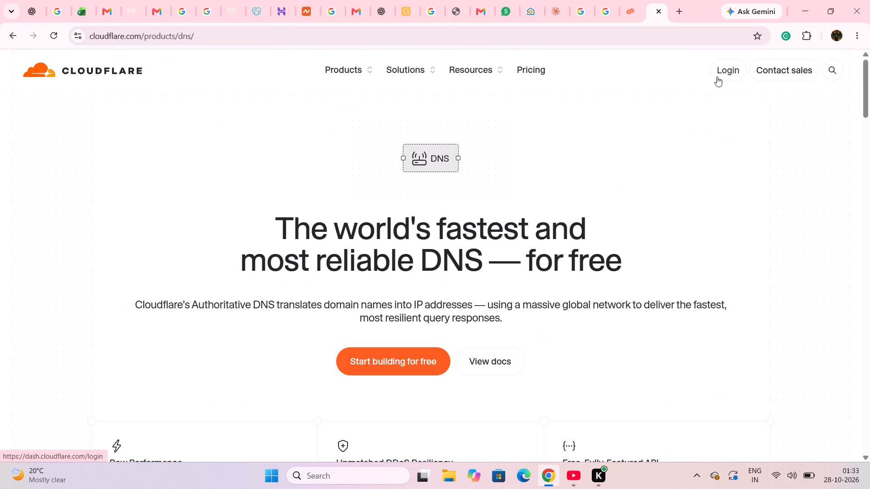
left_click(22, 41)
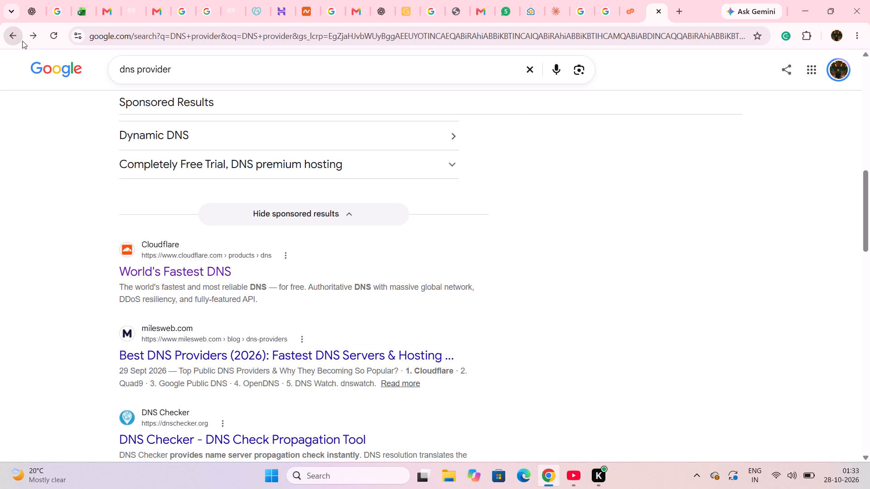
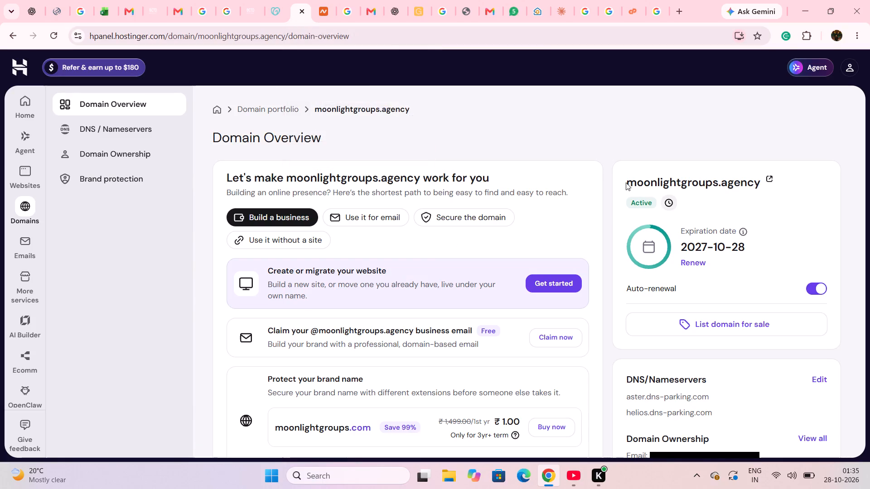
left_click_drag(622, 182, 764, 175)
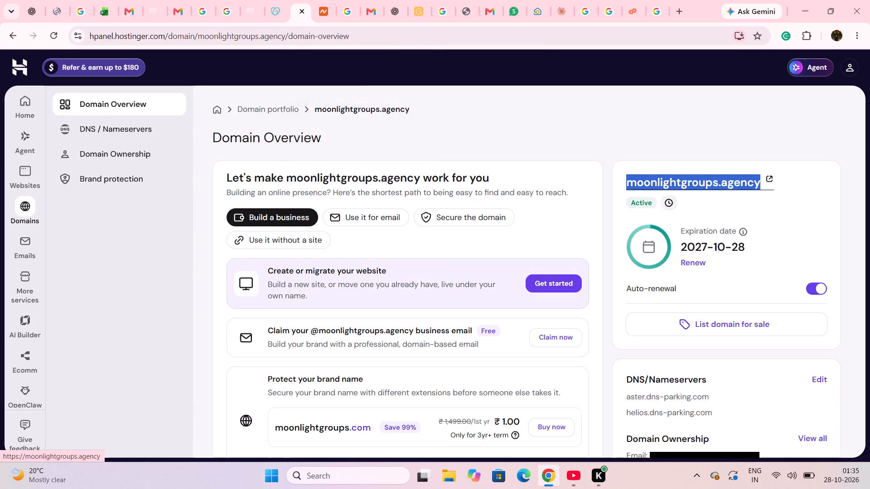
left_click_drag(764, 175, 766, 175)
key("ctrl+c")
Return to ICANN Lookup and run a registration data lookup for moonlightgroups.agency.
left_click(653, 22)
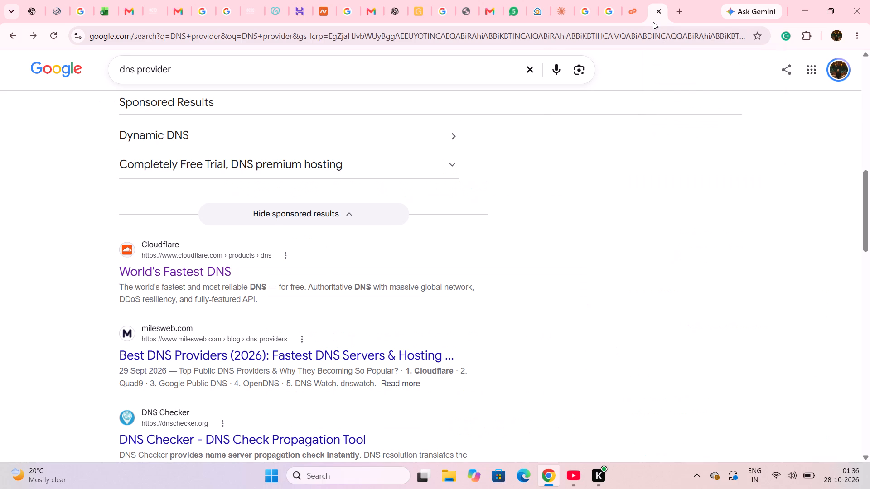
left_click(605, 15)
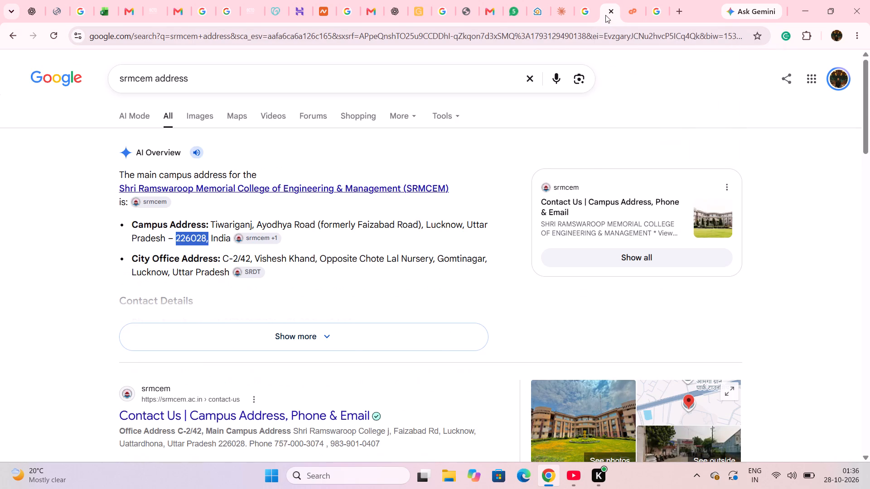
left_click(628, 15)
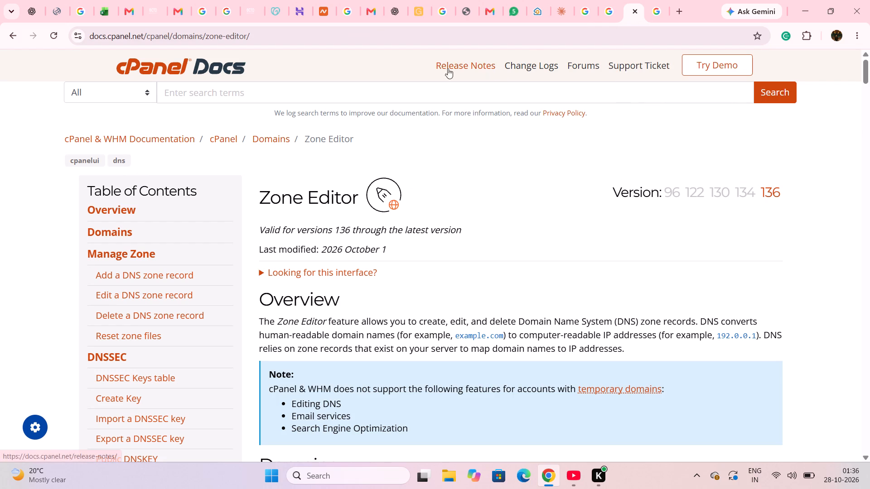
left_click(62, 3)
left_click(187, 133)
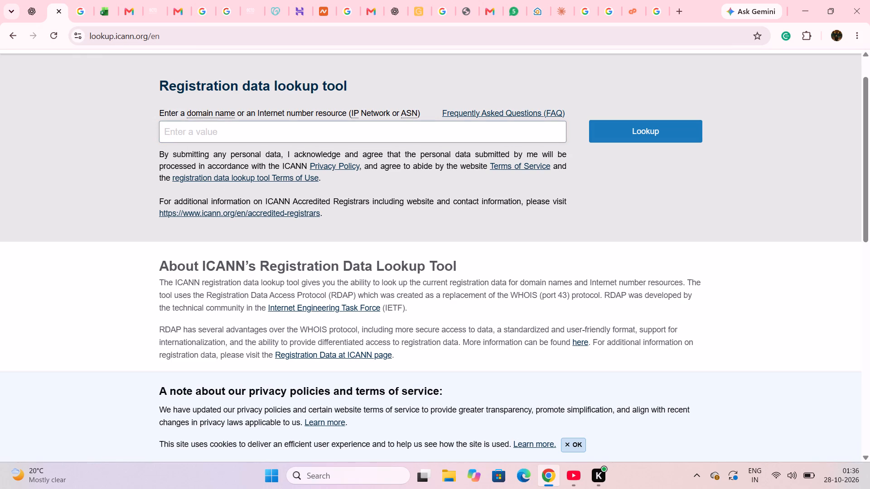
key("ctrl+v")
key("Return")
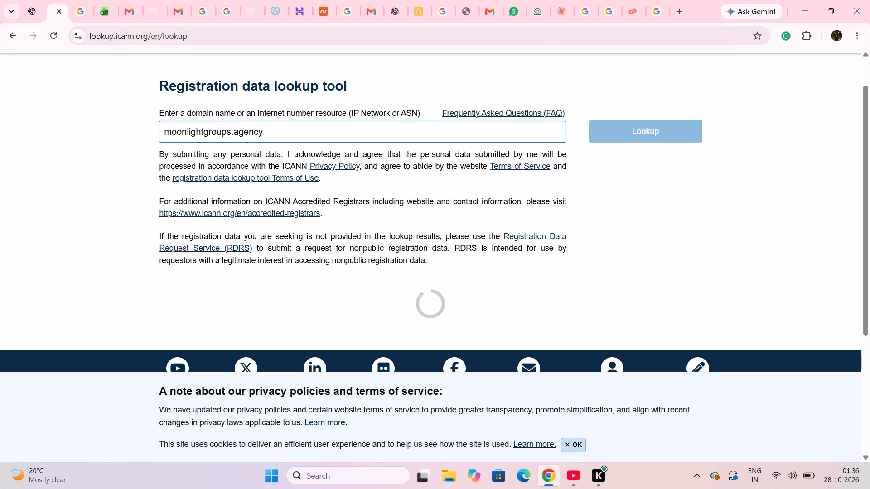
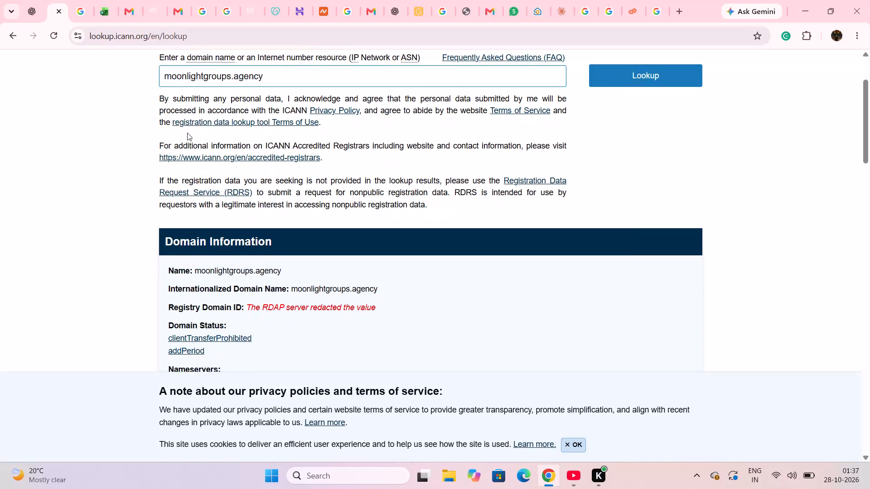
scroll(187, 133, "down", 1)
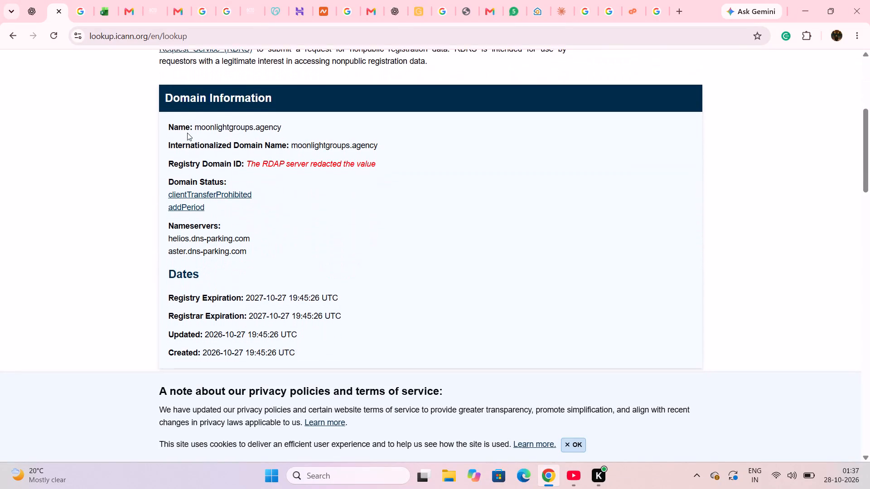
scroll(187, 133, "down", 4)
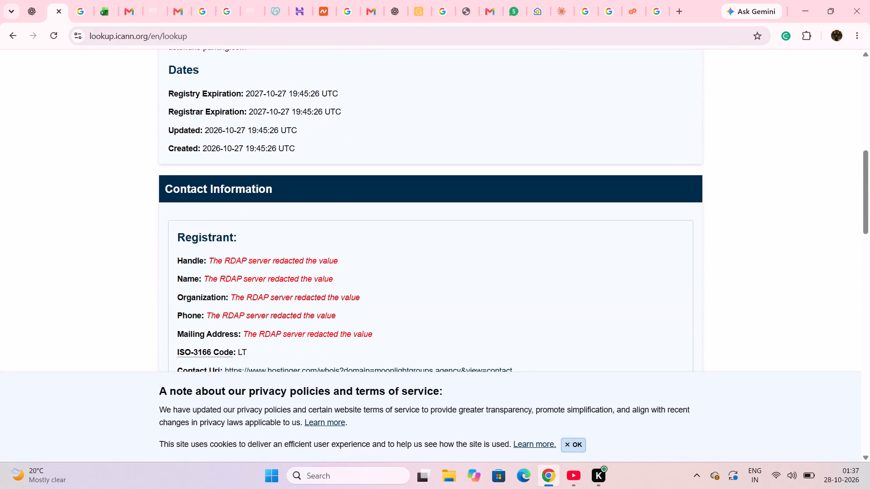
scroll(187, 133, "up", 3)
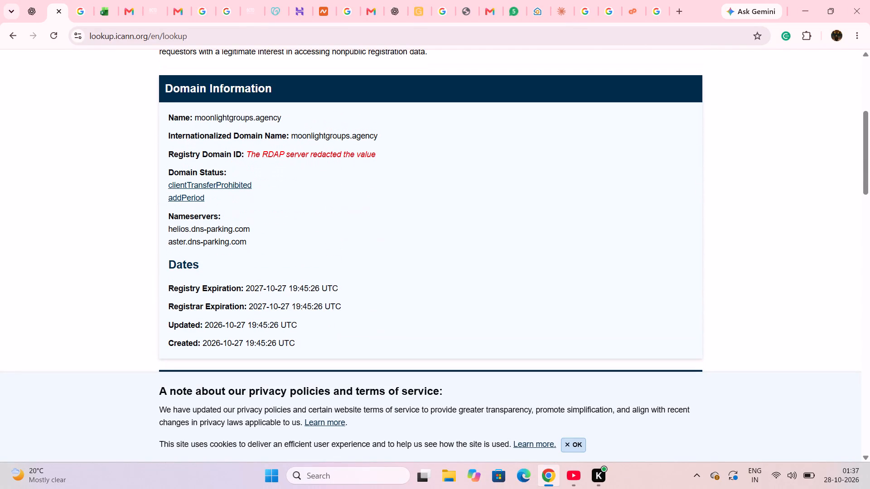
scroll(187, 133, "up", 1)
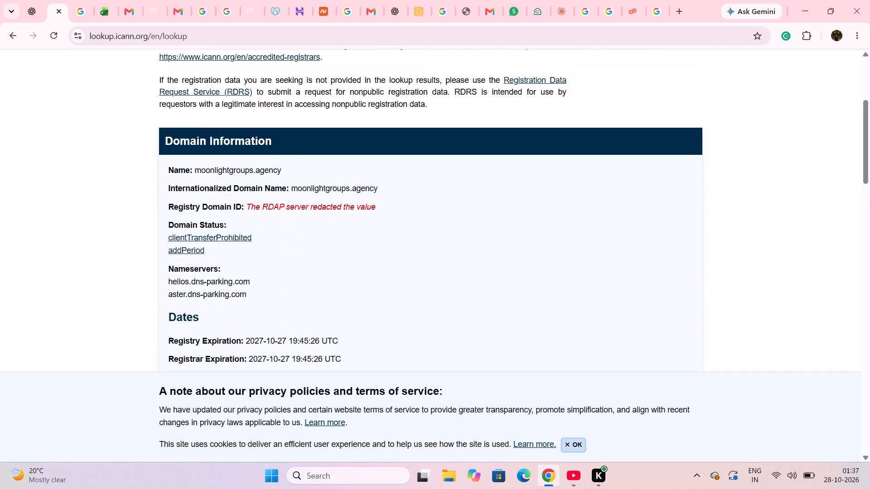
scroll(187, 133, "up", 4)
scroll(187, 133, "down", 1)
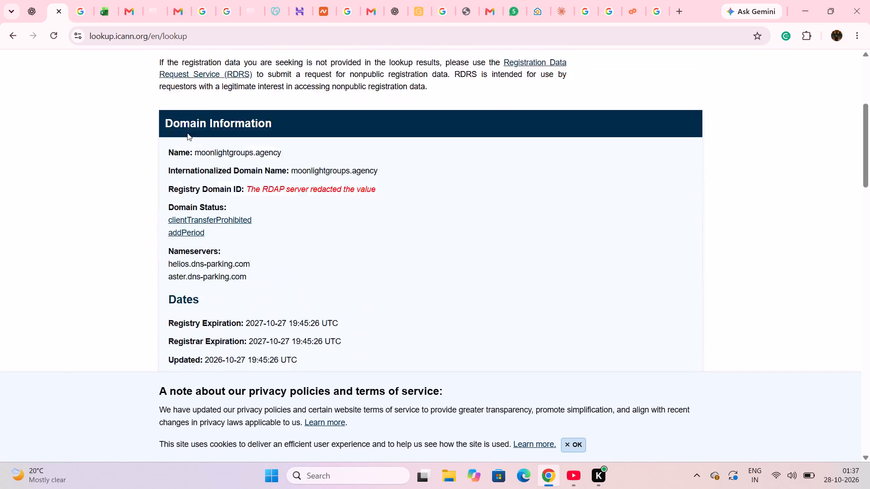
scroll(187, 133, "down", 2)
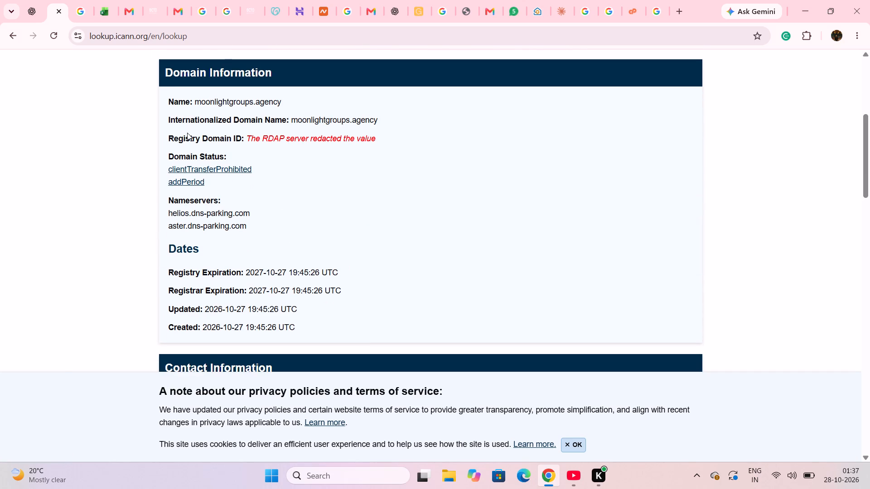
scroll(187, 133, "down", 5)
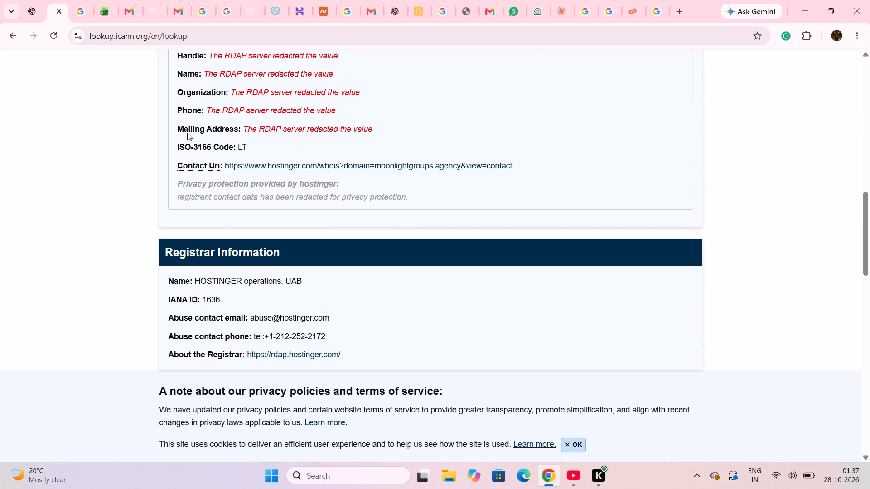
scroll(187, 133, "down", 6)
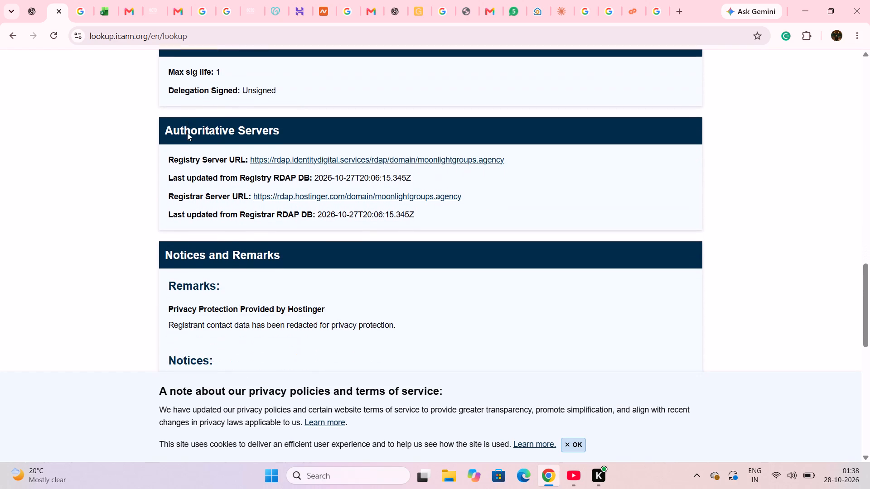
scroll(187, 133, "down", 4)
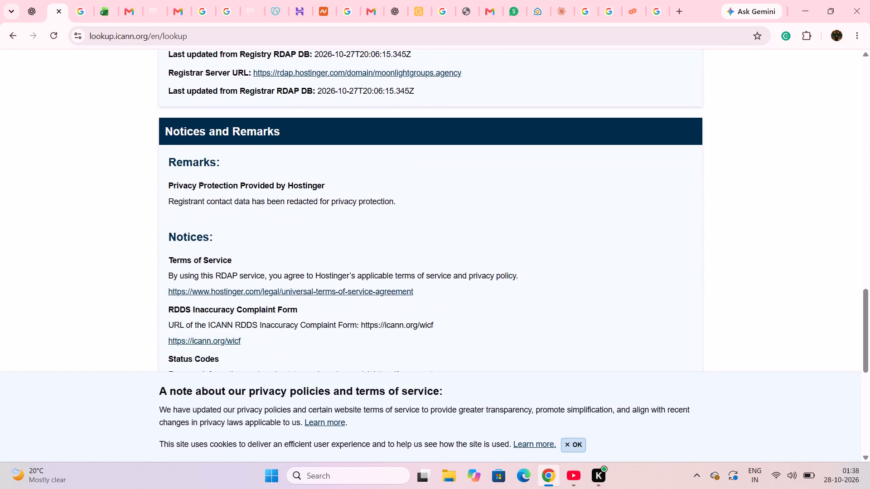
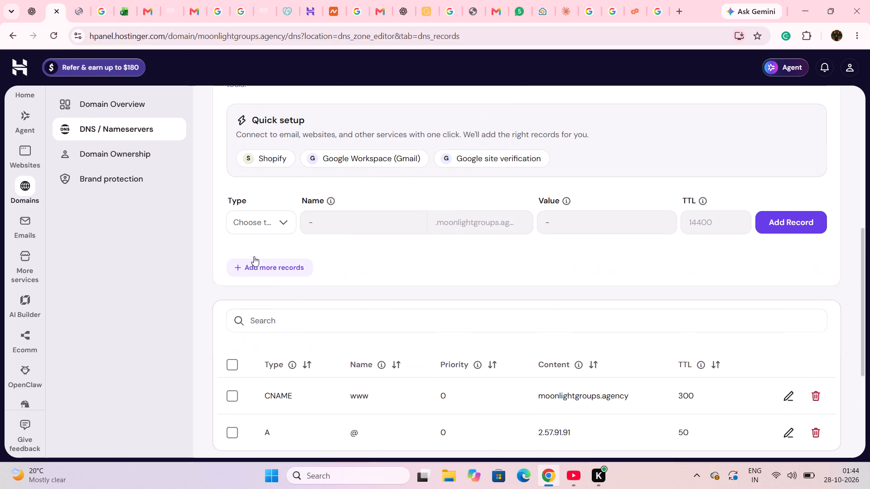
scroll(254, 256, "up", 3)
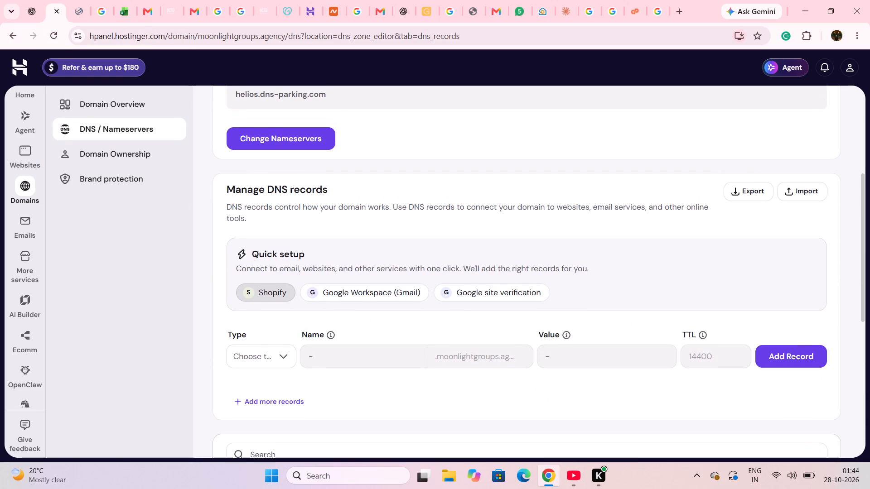
scroll(377, 248, "up", 4)
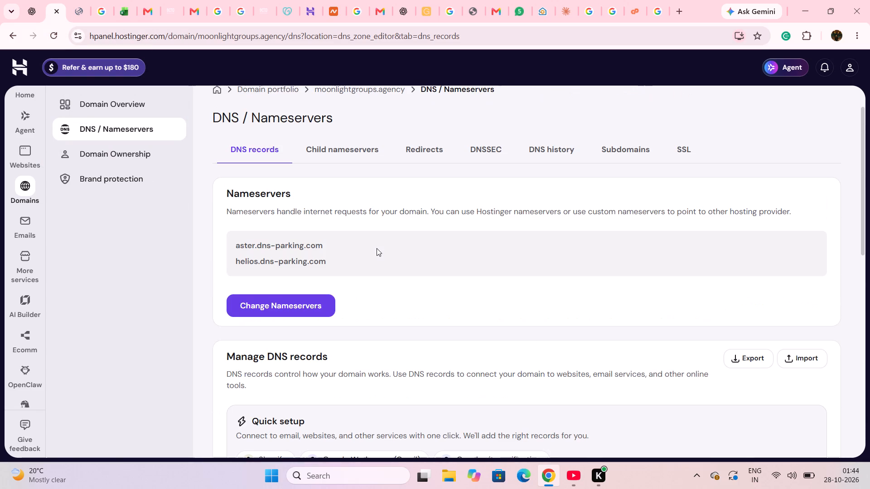
scroll(377, 248, "up", 1)
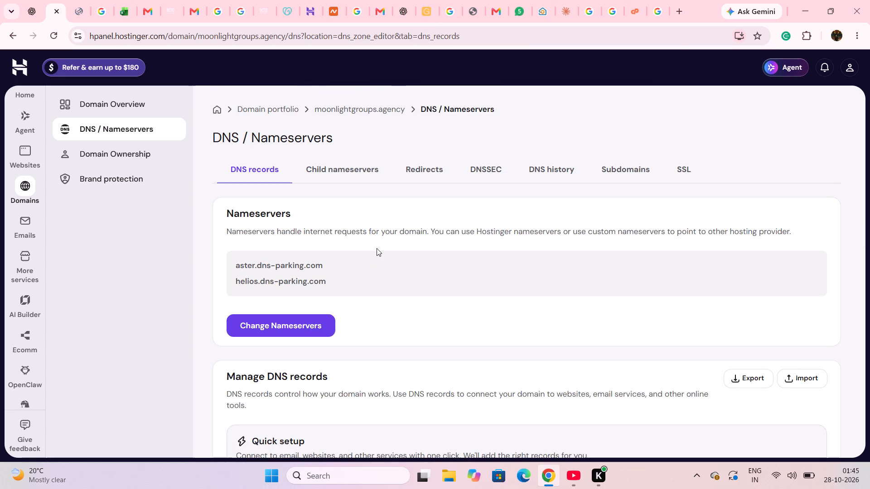
scroll(377, 248, "down", 4)
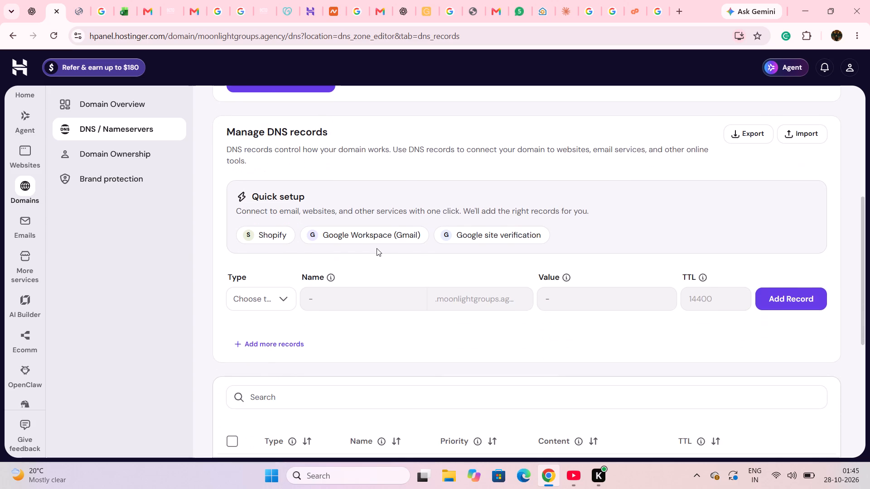
scroll(377, 248, "down", 4)
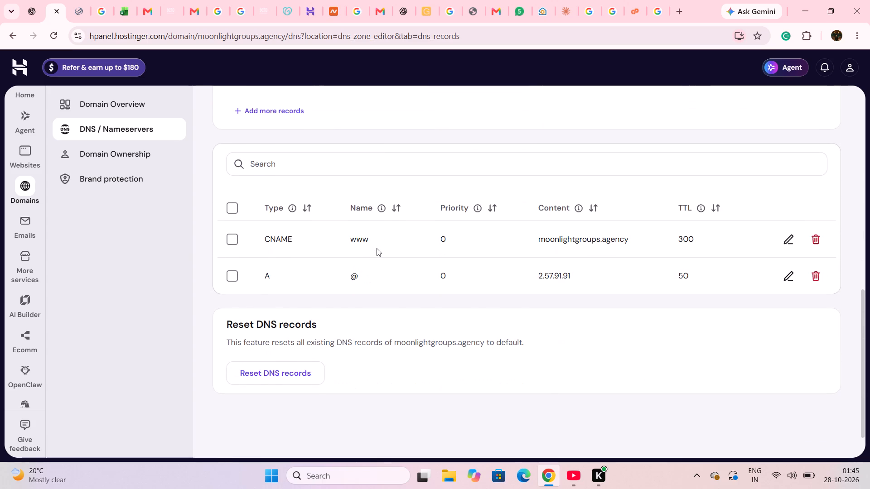
left_click(377, 248)
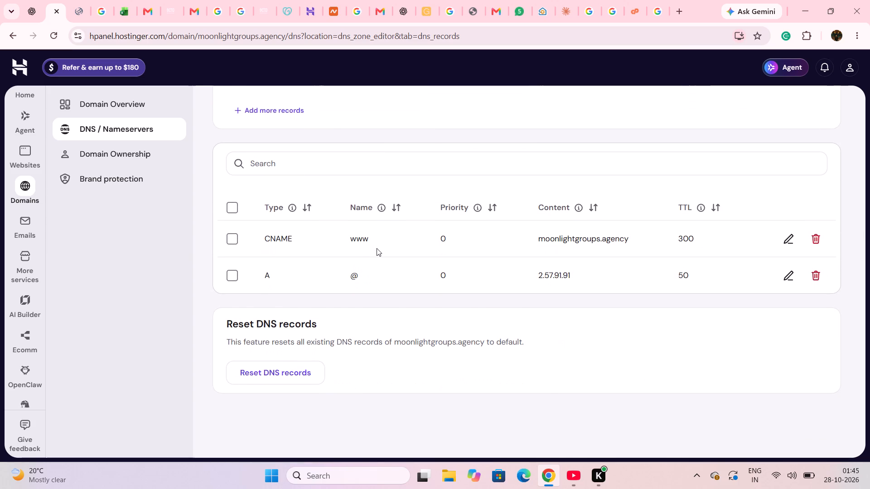
scroll(405, 325, "up", 5)
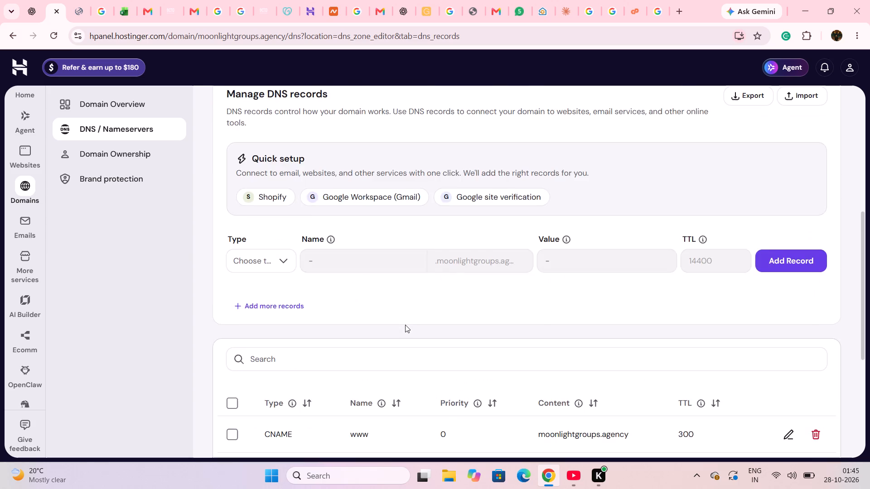
scroll(405, 325, "up", 2)
scroll(405, 325, "down", 3)
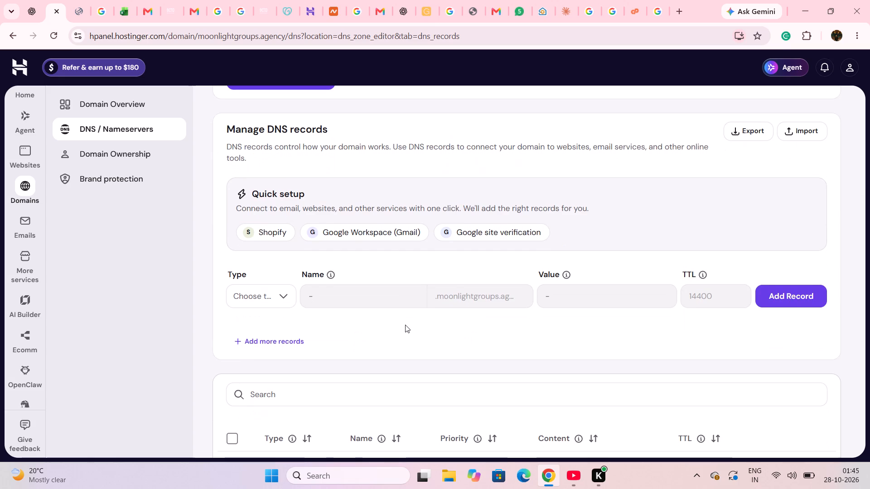
scroll(405, 325, "up", 1)
scroll(405, 325, "down", 1)
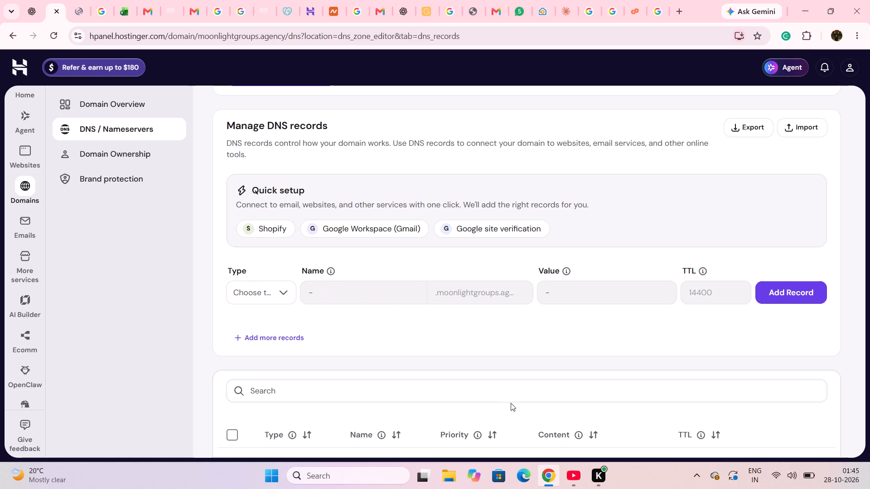
scroll(454, 371, "up", 1)
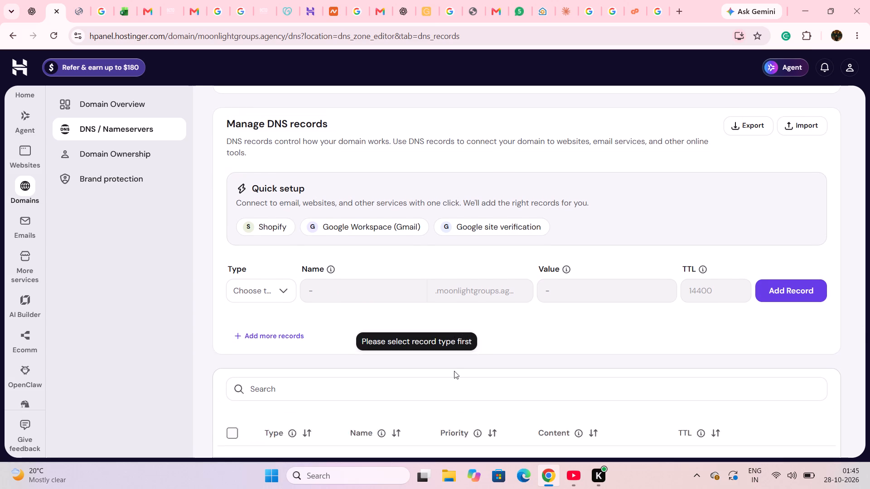
scroll(454, 371, "up", 2)
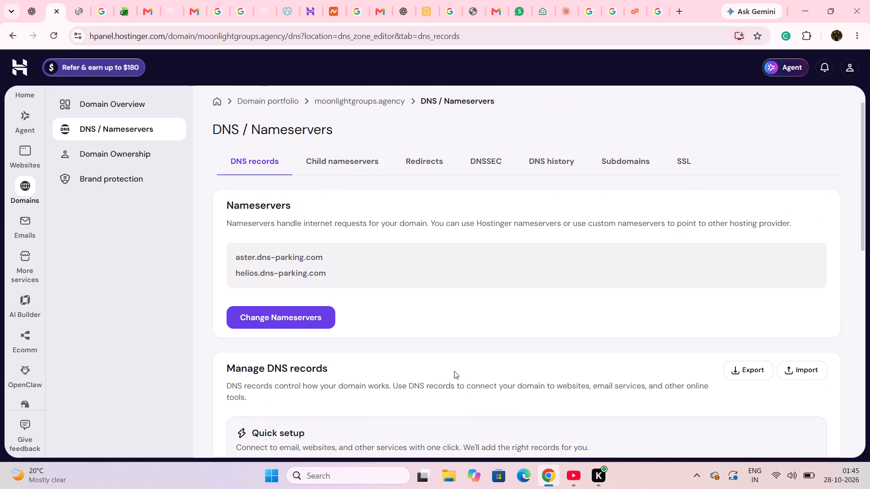
scroll(454, 371, "up", 2)
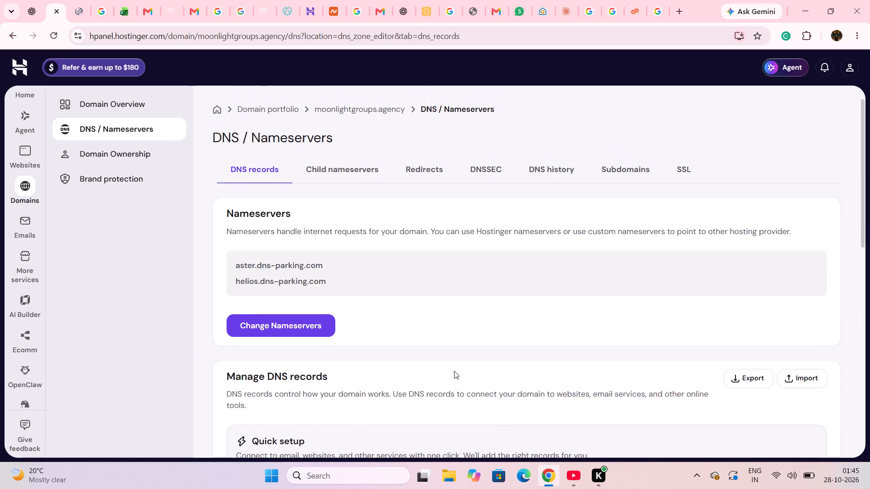
Open the hPanel home page and look through its sections and the navigation list for a DNS zone editor.
left_click(27, 91)
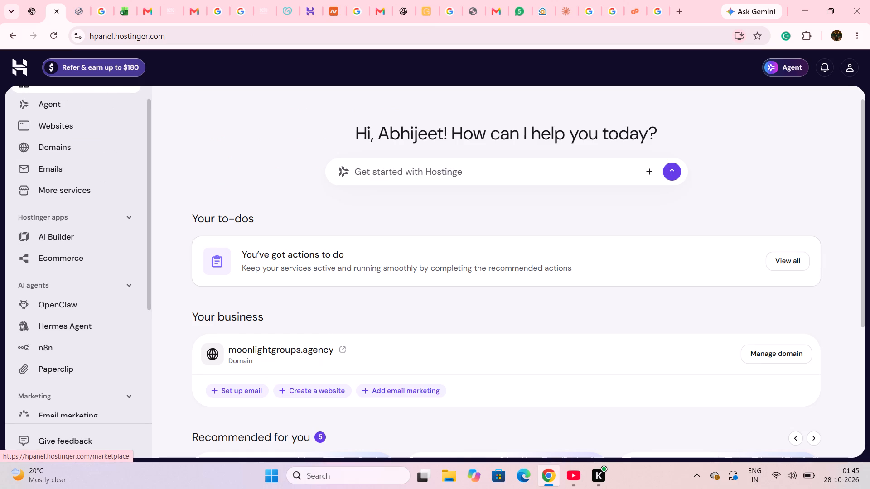
scroll(270, 256, "down", 1)
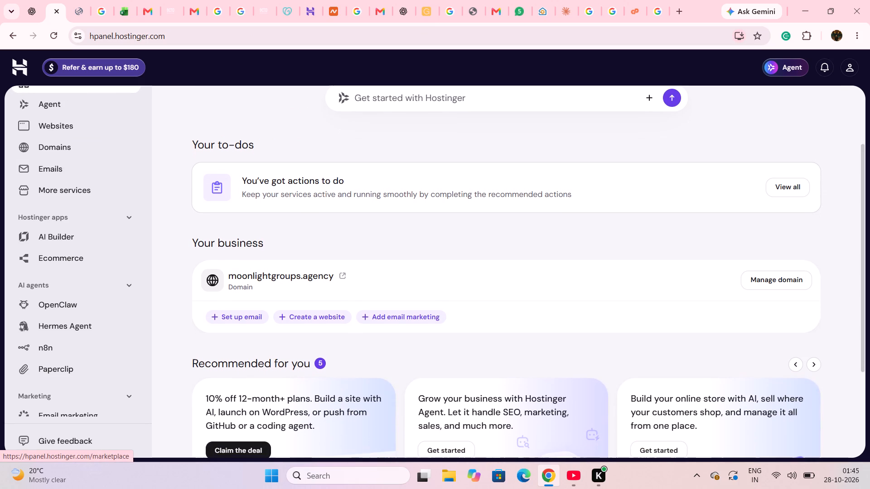
scroll(270, 256, "down", 1)
scroll(514, 321, "up", 3)
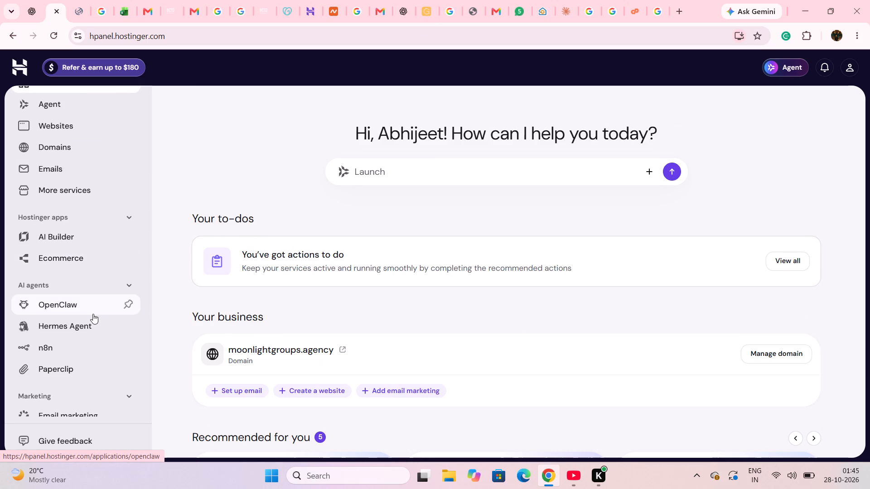
scroll(93, 314, "down", 5)
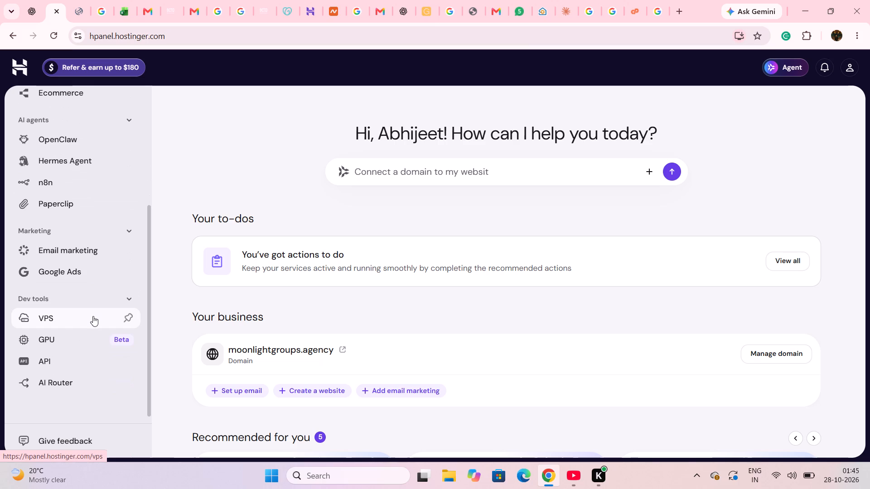
scroll(258, 219, "up", 6)
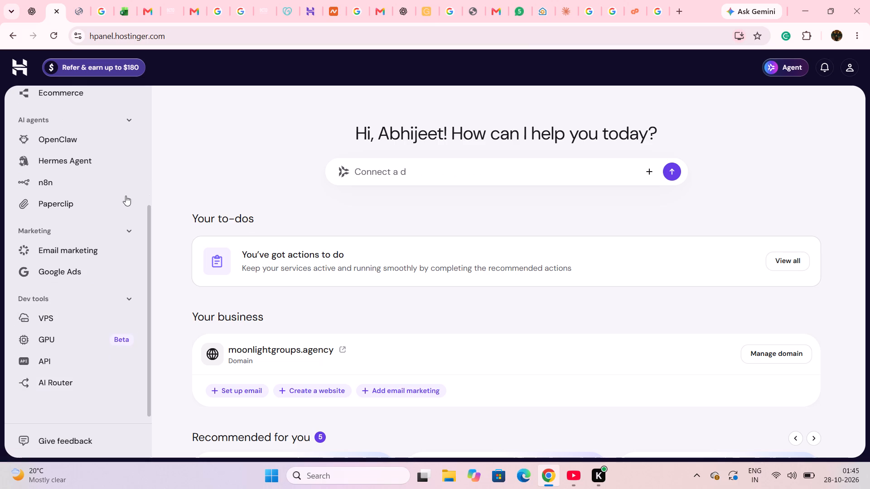
scroll(126, 196, "up", 7)
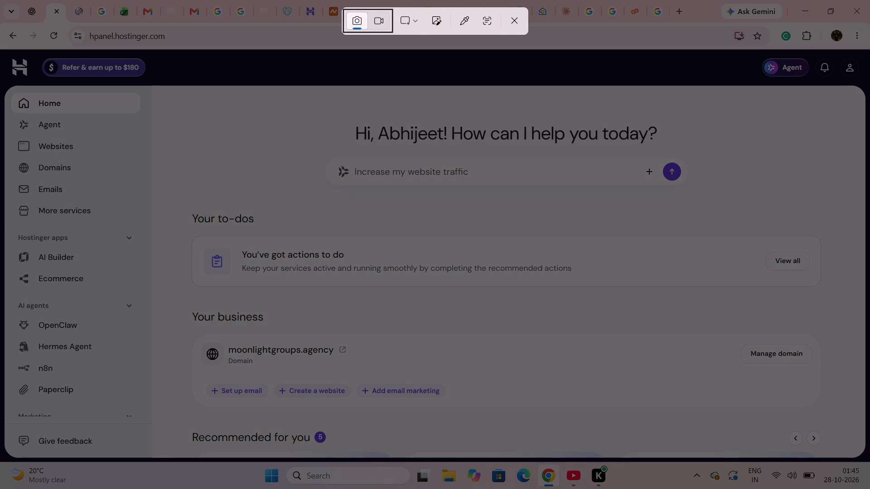
left_click_drag(6, 84, 784, 457)
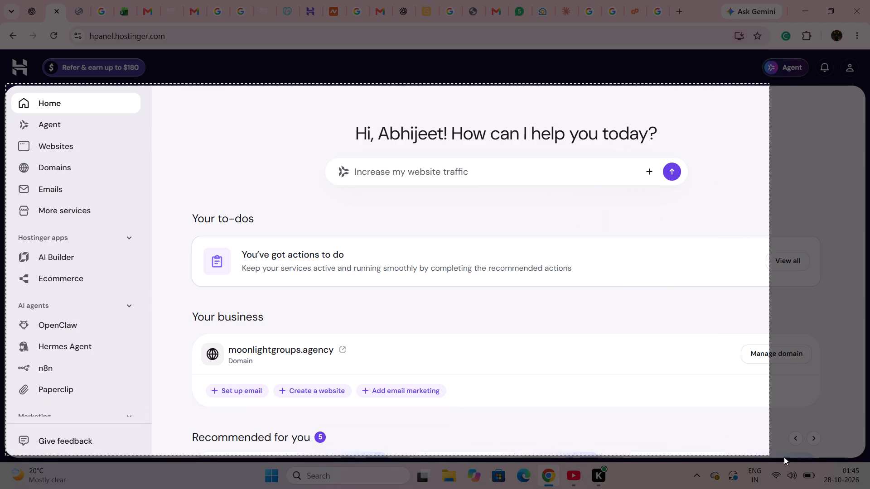
left_click_drag(784, 457, 863, 456)
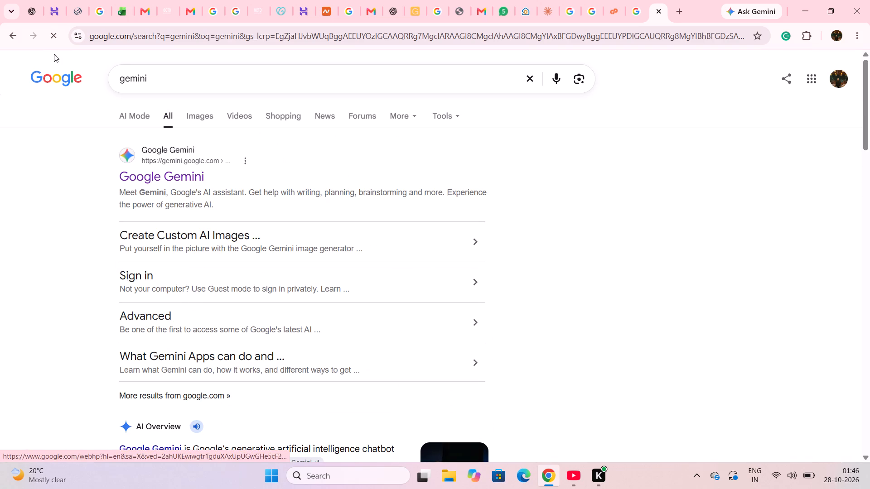
Return to Hostinger hPanel and open the DNS Zone Editor from the Domains section.
left_click(48, 11)
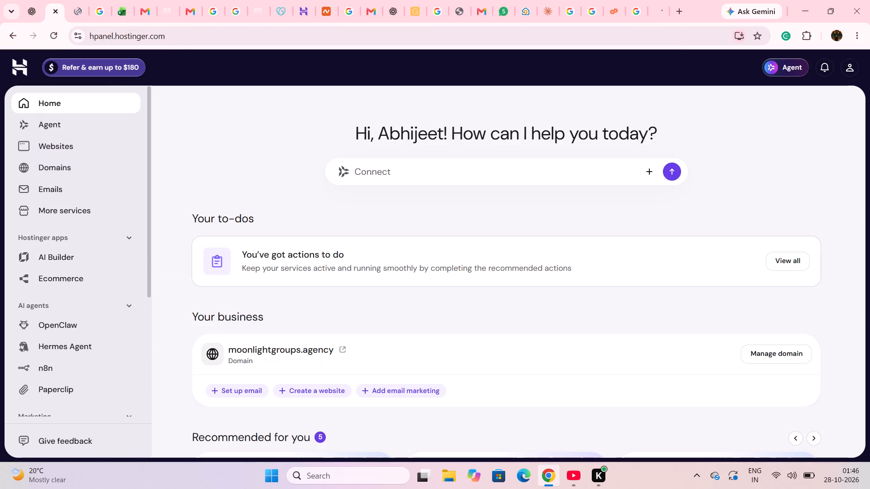
scroll(379, 266, "right", 1)
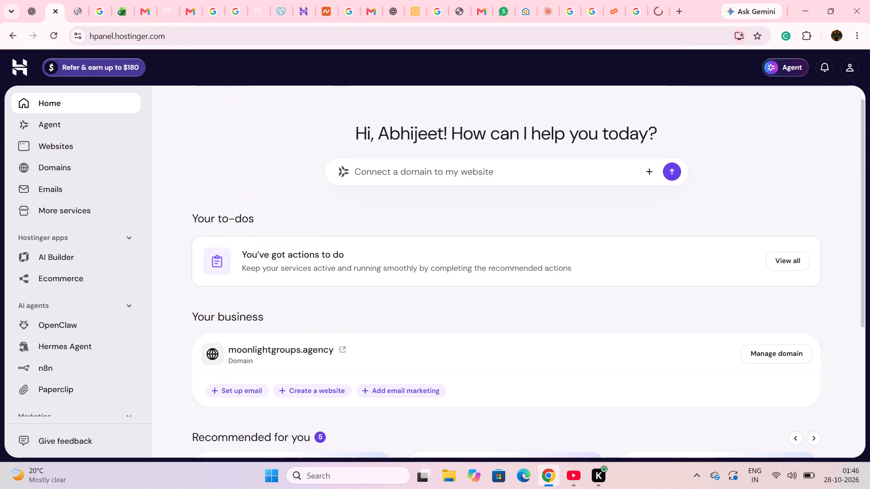
left_click(73, 168)
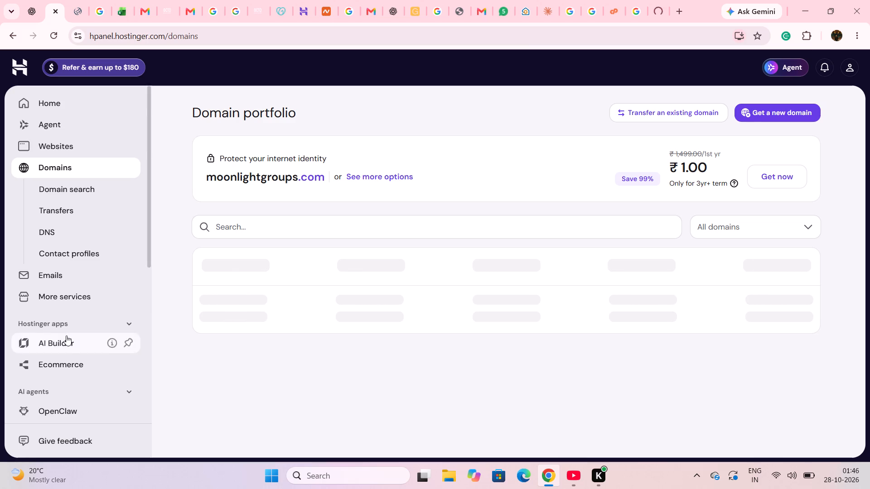
scroll(66, 336, "down", 10)
scroll(66, 336, "up", 2)
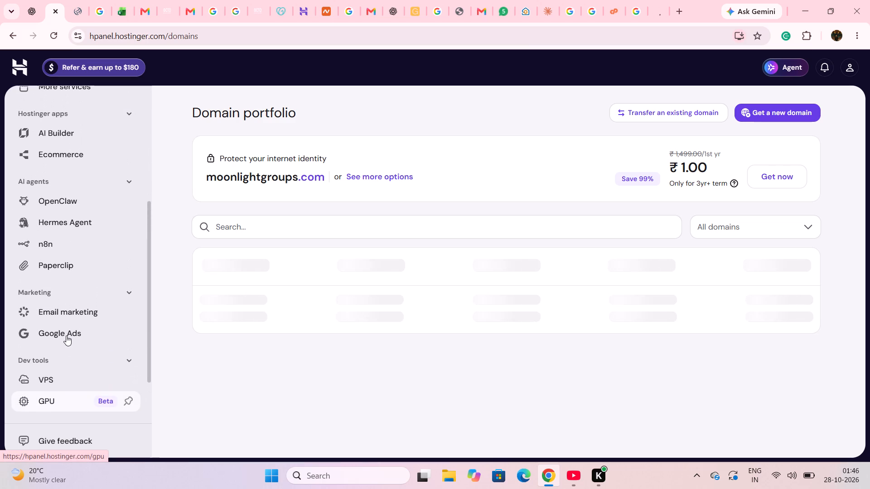
left_click(129, 288)
left_click(129, 288)
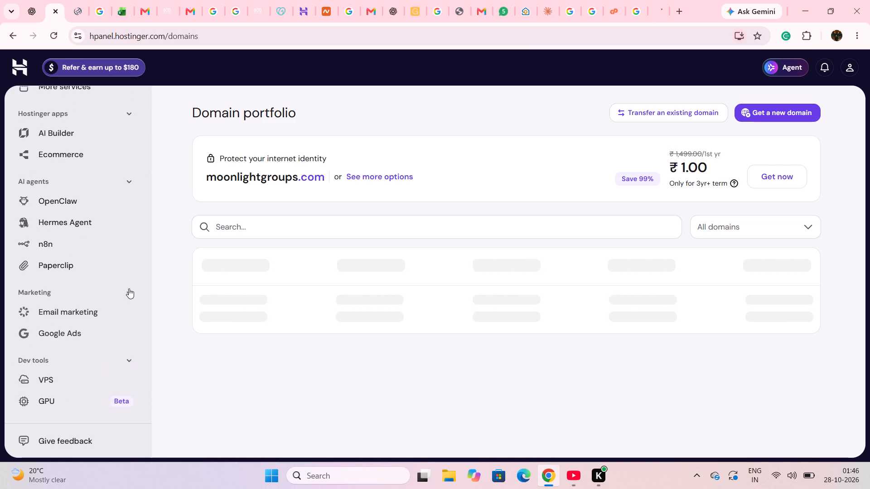
scroll(129, 288, "up", 5)
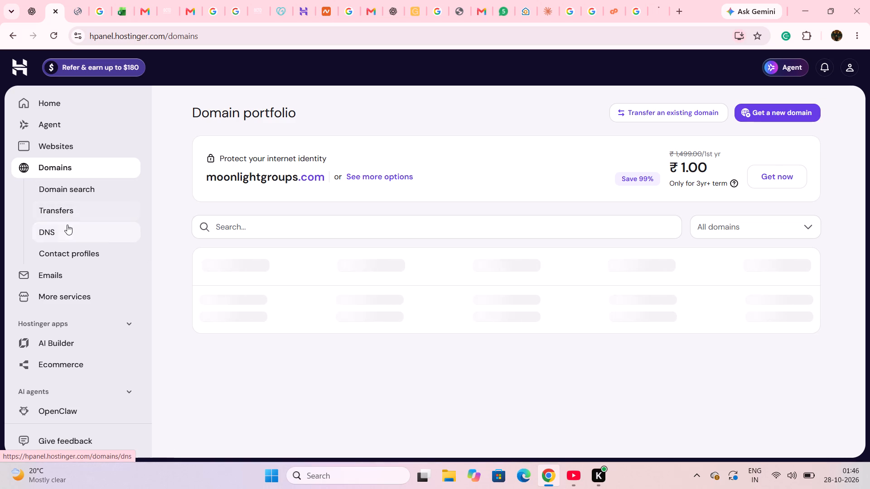
left_click(67, 225)
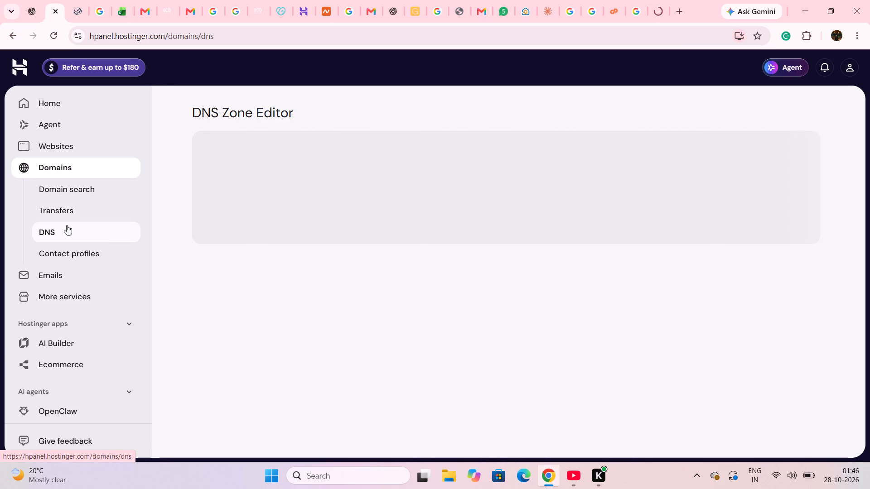
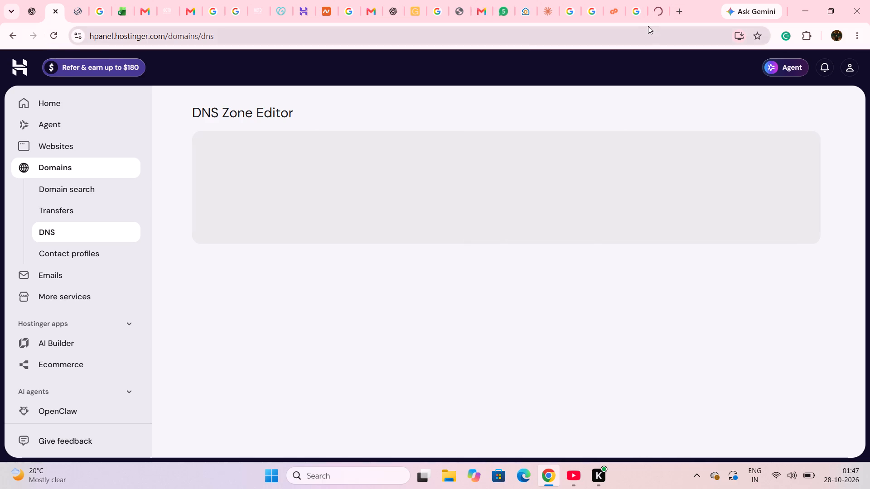
Close the loading Gemini search tab and reload Hostinger's DNS Zone Editor page.
left_click(656, 11)
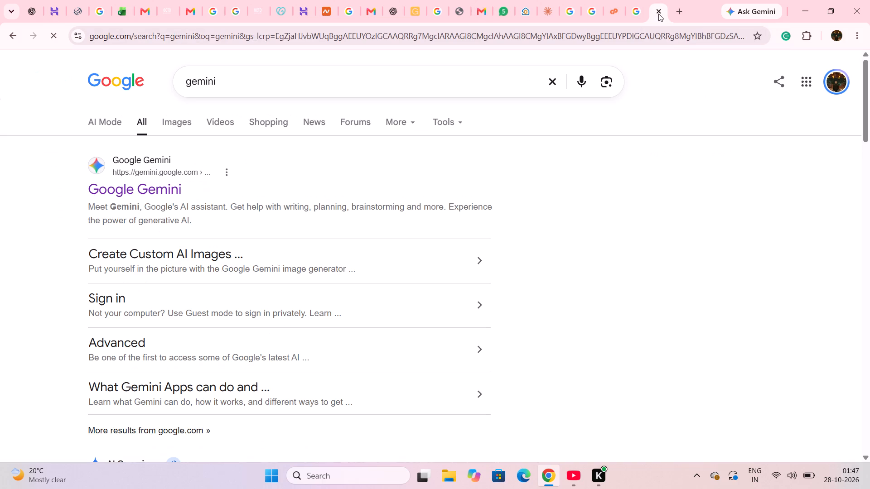
left_click(658, 14)
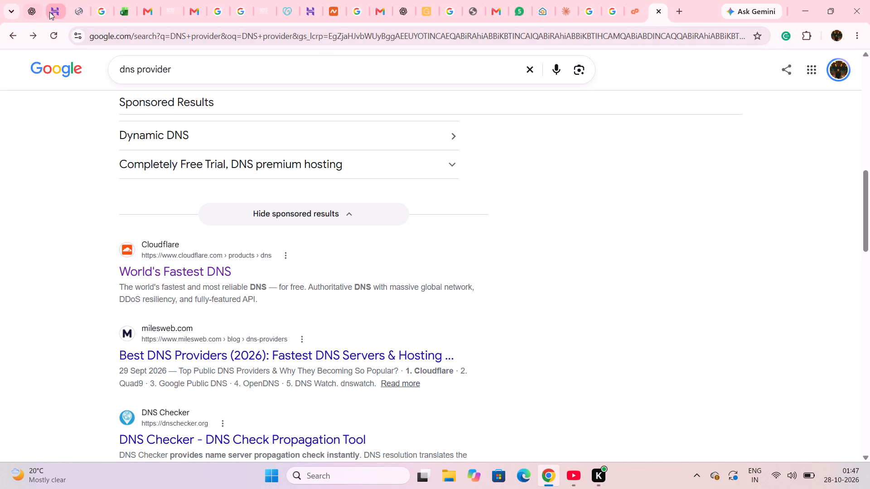
left_click(49, 12)
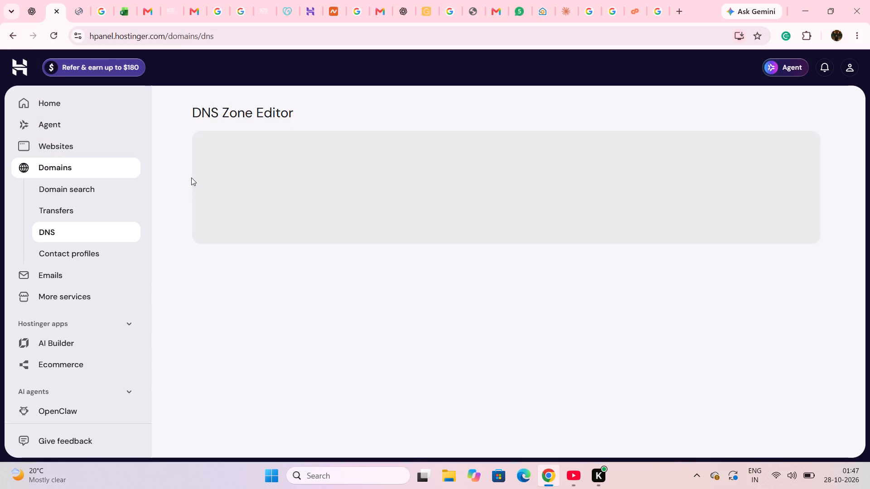
left_click(57, 36)
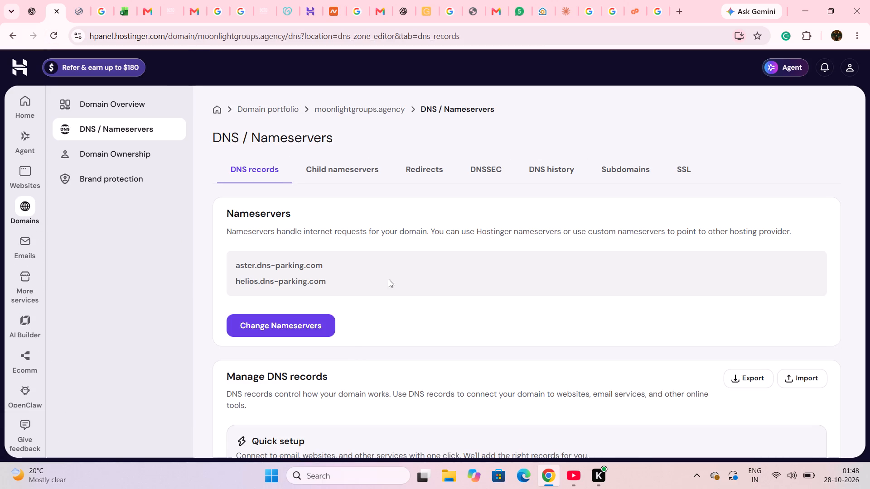
Examine the nameservers, available DNS record types and existing DNS records for moonlightgroups.agency.
scroll(386, 262, "down", 5)
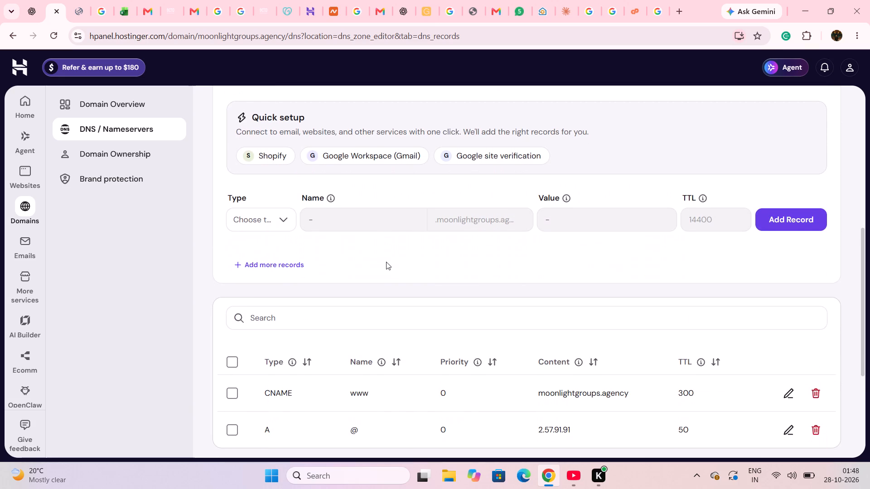
left_click(278, 221)
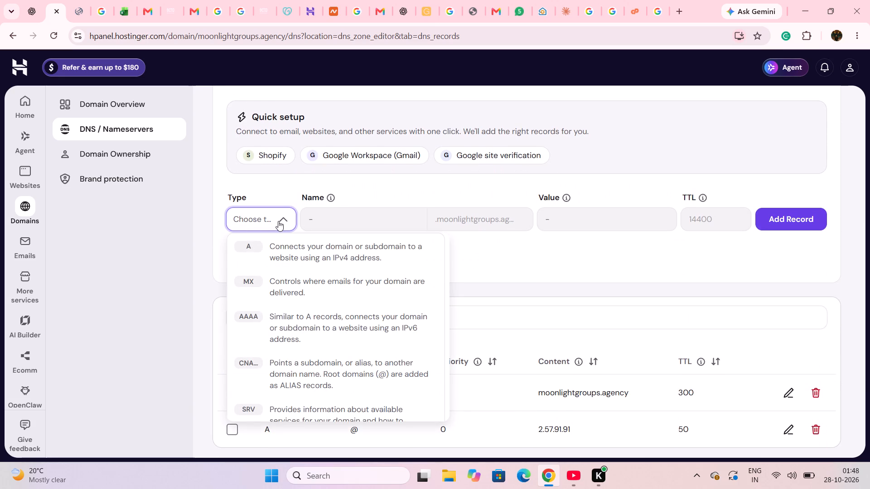
scroll(302, 322, "down", 2)
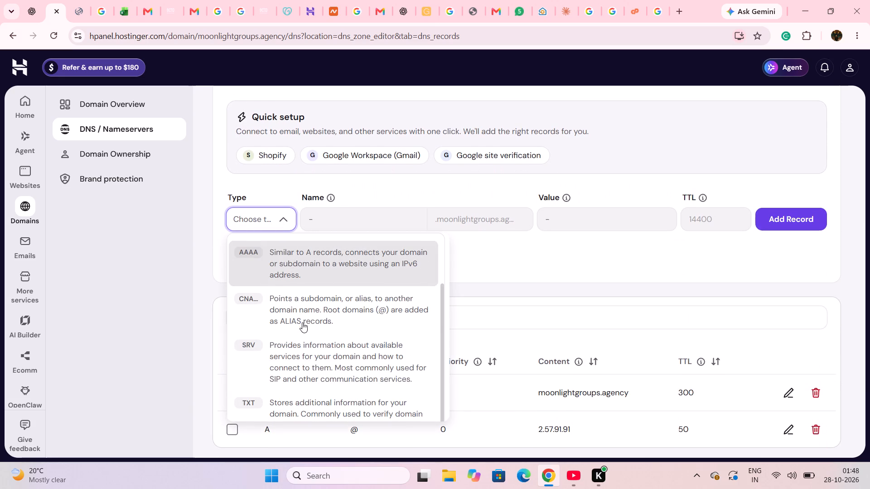
scroll(302, 322, "down", 1)
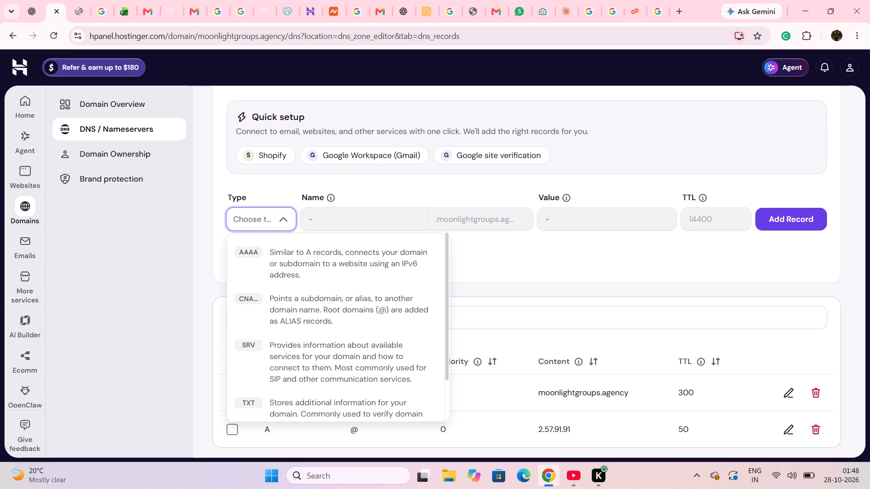
left_click(571, 288)
scroll(571, 288, "up", 4)
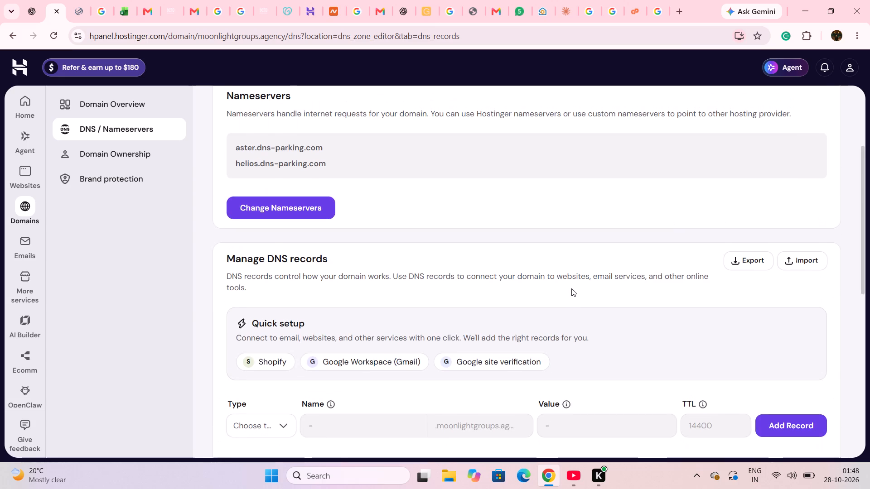
scroll(571, 288, "up", 4)
scroll(571, 288, "down", 4)
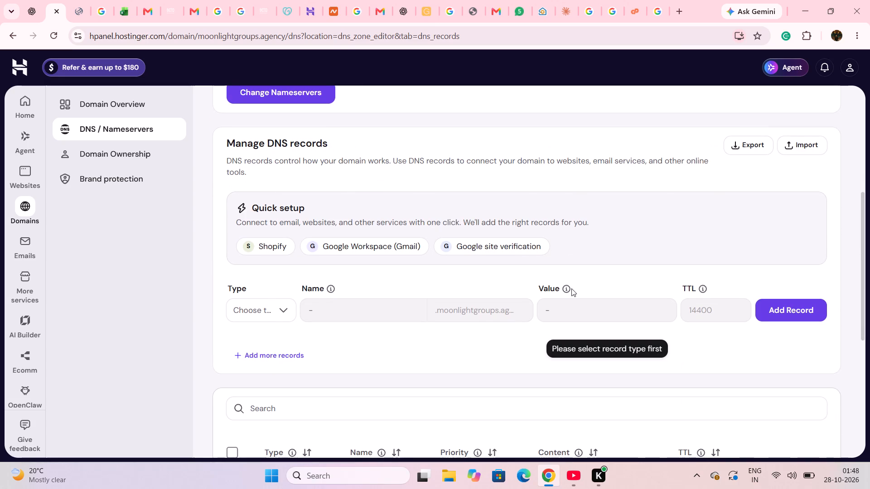
scroll(571, 288, "down", 5)
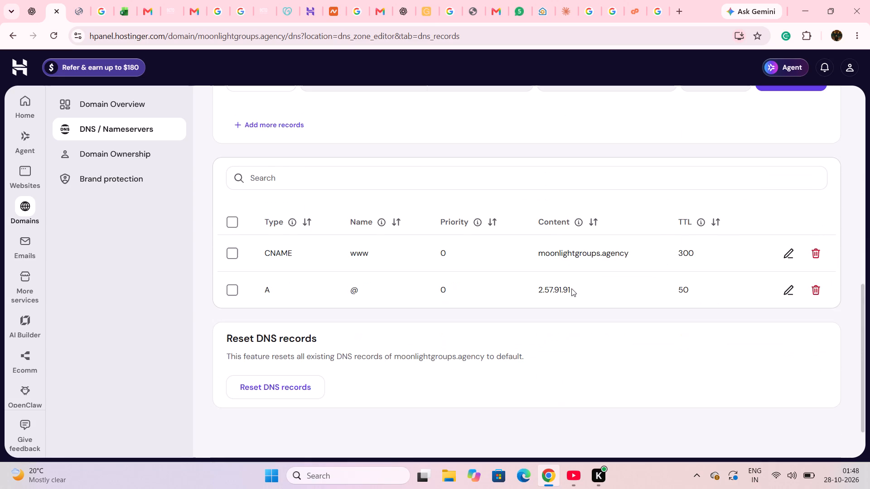
Capture a screenshot of the Manage DNS records section with the empty record form for moonlightgroups.agency.
scroll(571, 288, "up", 4)
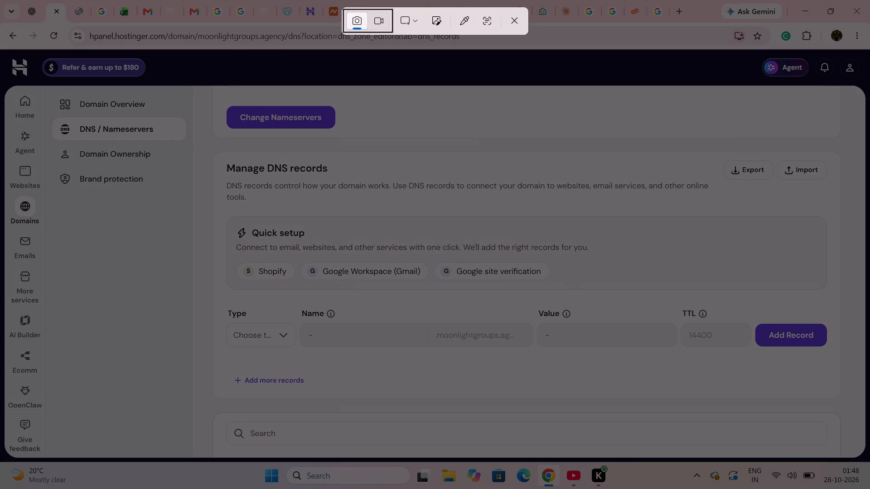
left_click_drag(39, 59, 862, 457)
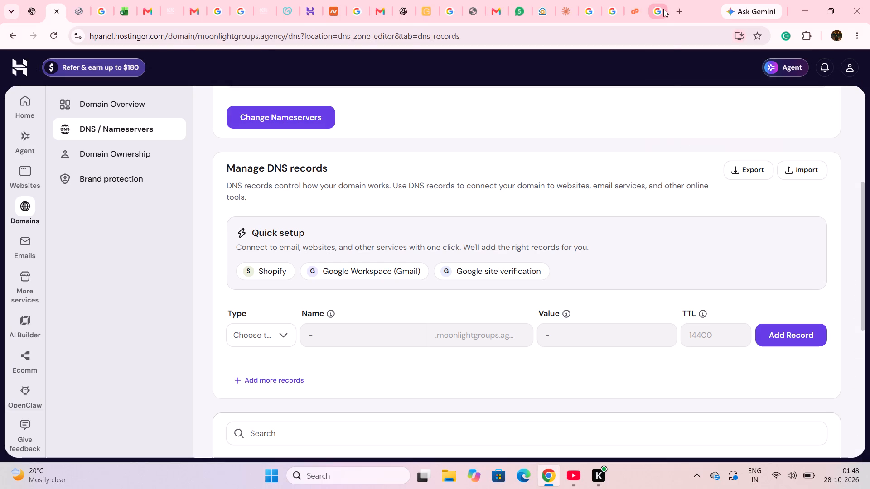
left_click(663, 9)
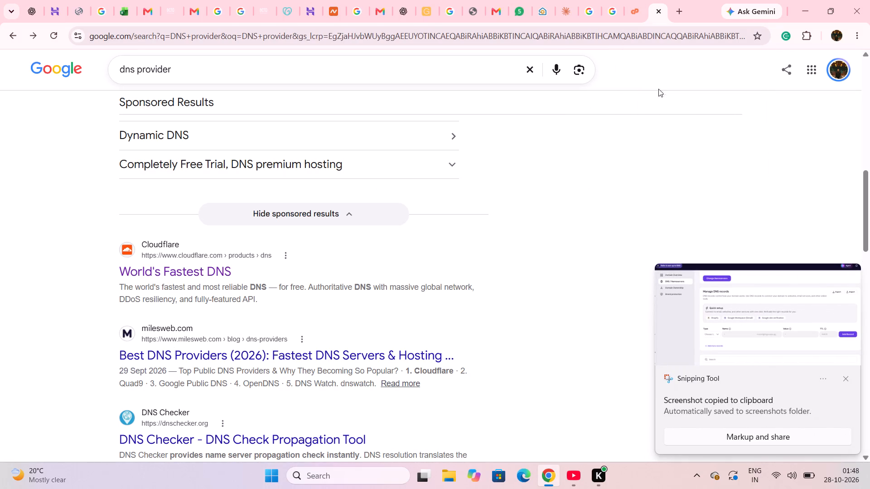
left_click(674, 5)
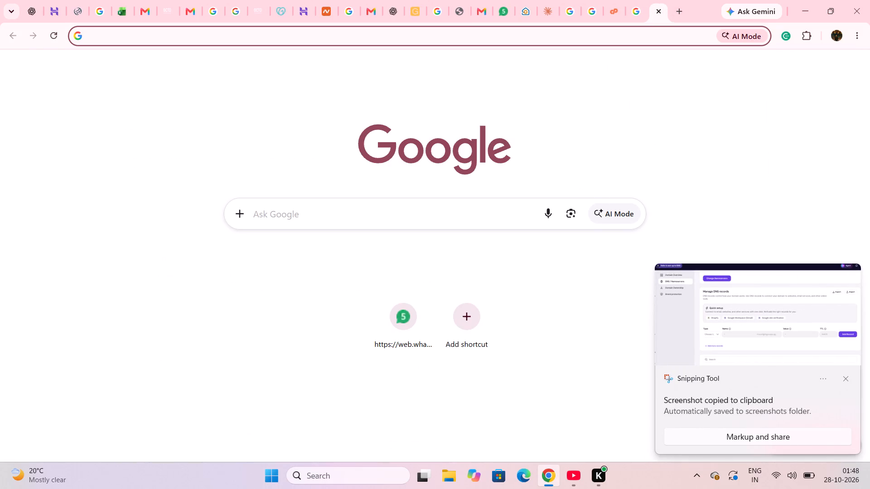
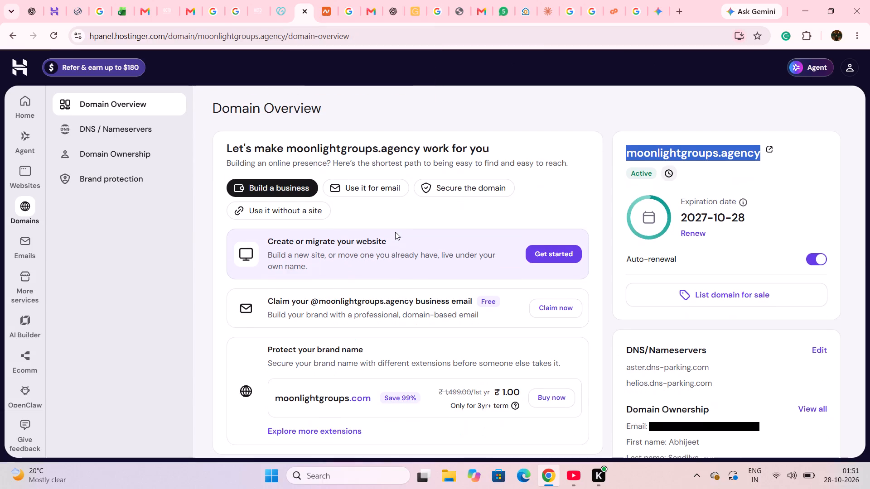
left_click(632, 142)
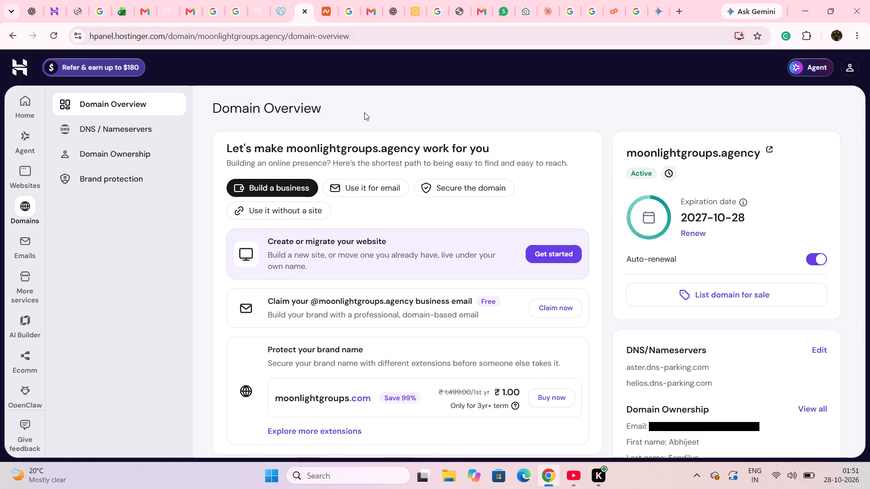
In Hostinger's Manage DNS records form for moonlightgroups.agency, set the new record's type to TXT and its name to @.
left_click(49, 16)
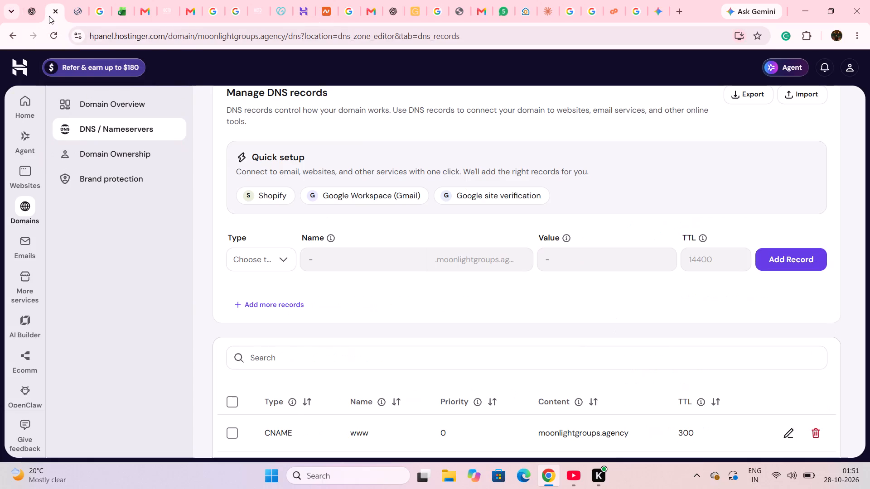
left_click(282, 251)
scroll(292, 176, "up", 4)
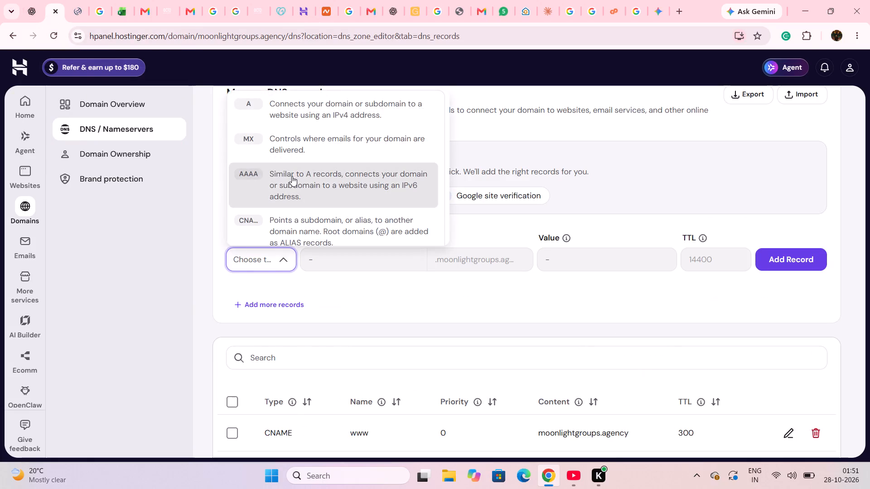
scroll(292, 176, "up", 3)
key("t")
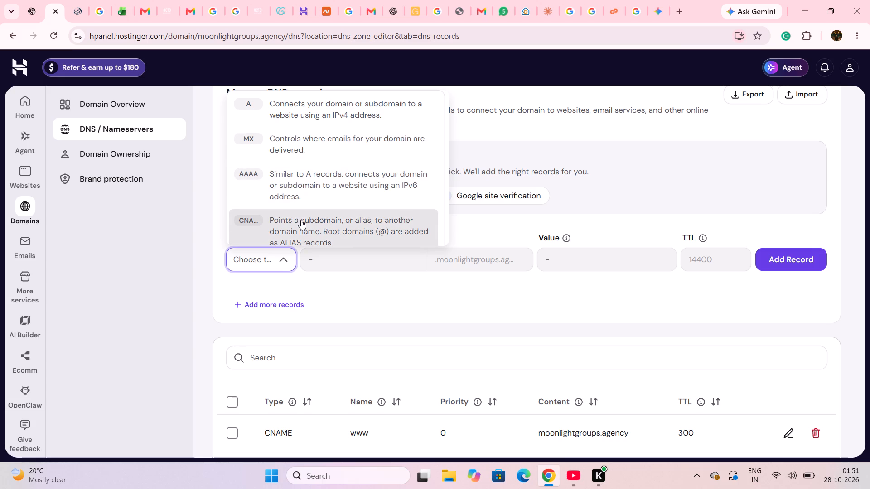
type("xt")
scroll(315, 285, "up", 4)
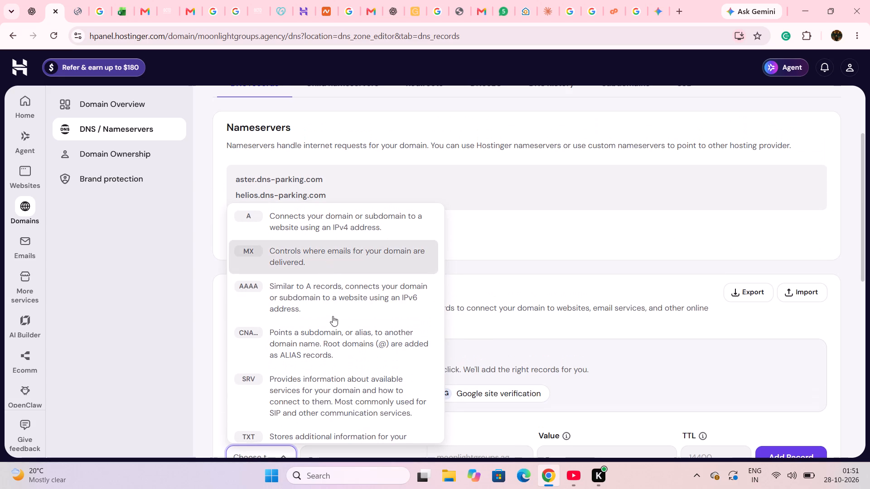
scroll(330, 334, "down", 2)
left_click(321, 386)
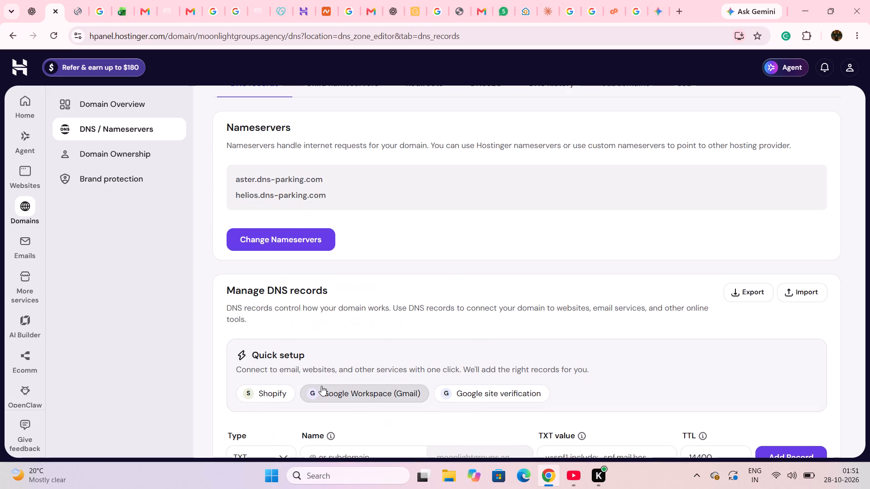
scroll(321, 386, "down", 3)
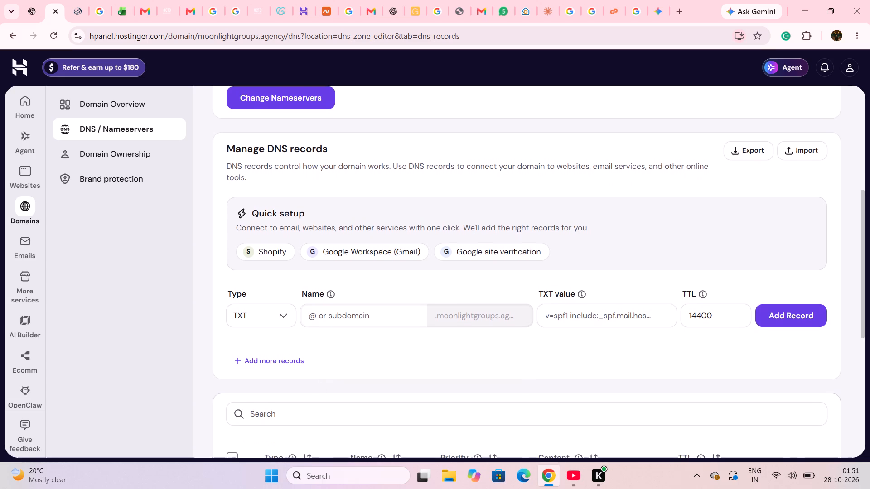
left_click(330, 319)
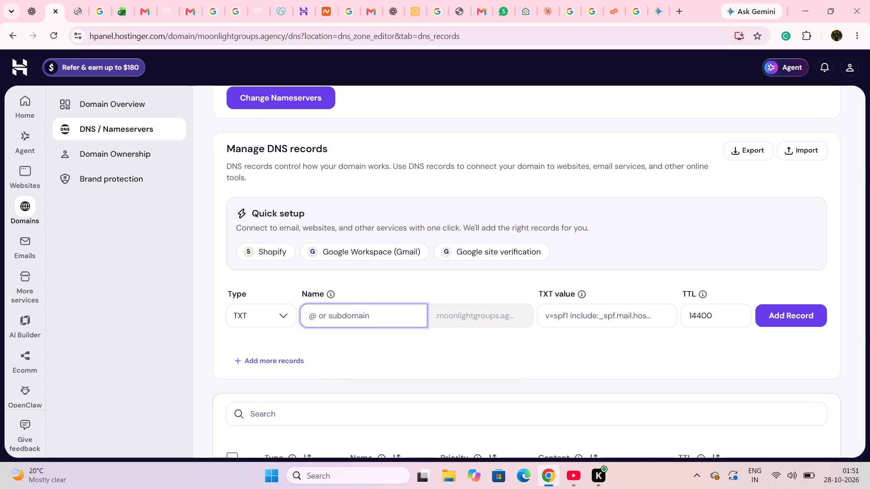
key("shift+at")
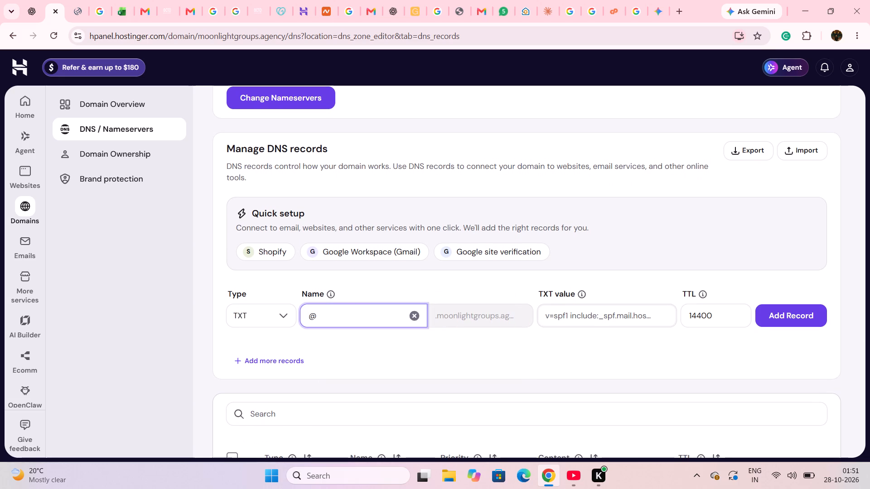
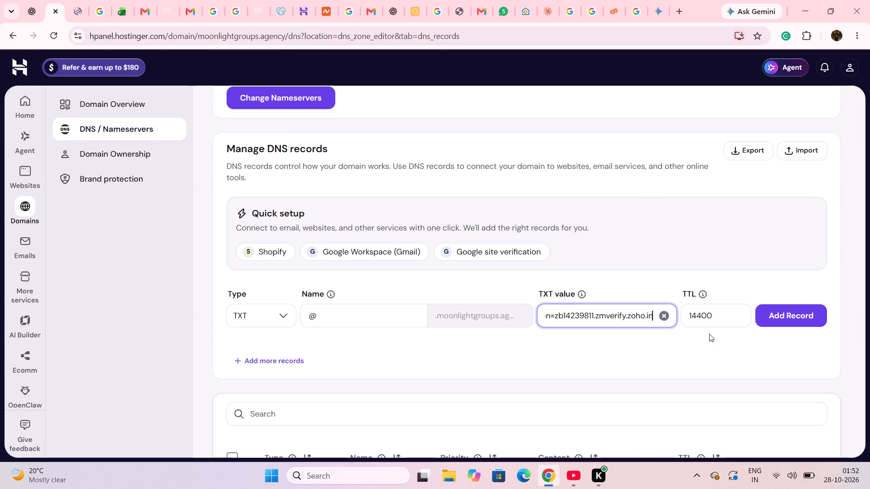
Add the prepared TXT record with Zoho's verification value and TTL 14400, and check it in the DNS records list.
left_click(780, 316)
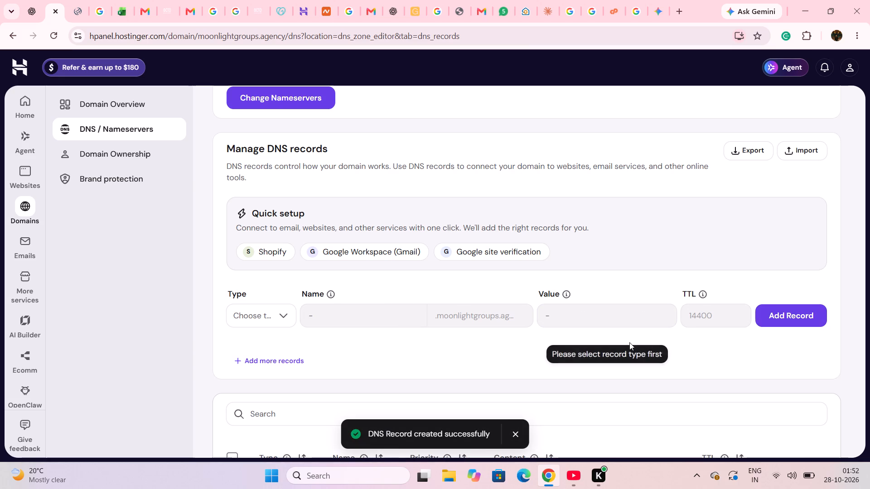
scroll(467, 347, "down", 4)
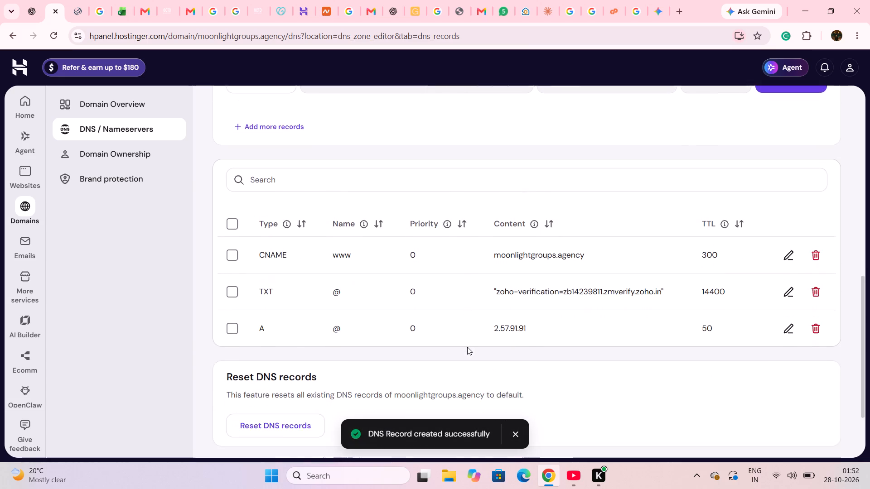
scroll(467, 347, "down", 1)
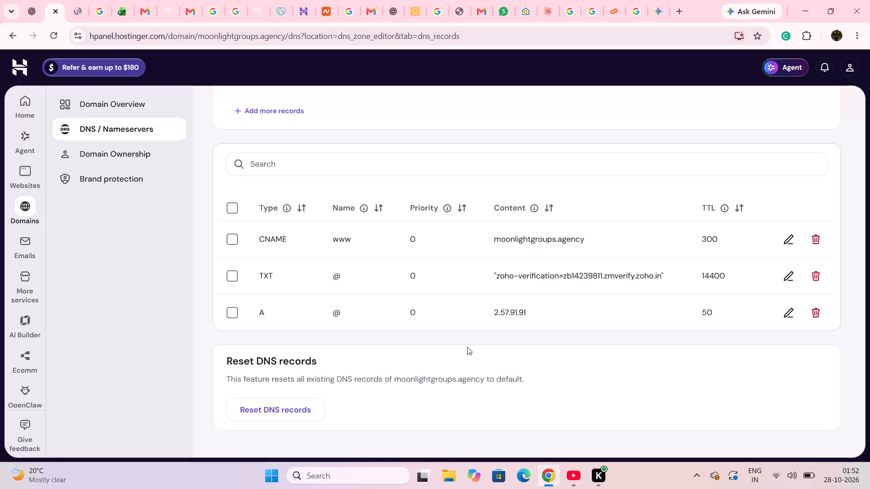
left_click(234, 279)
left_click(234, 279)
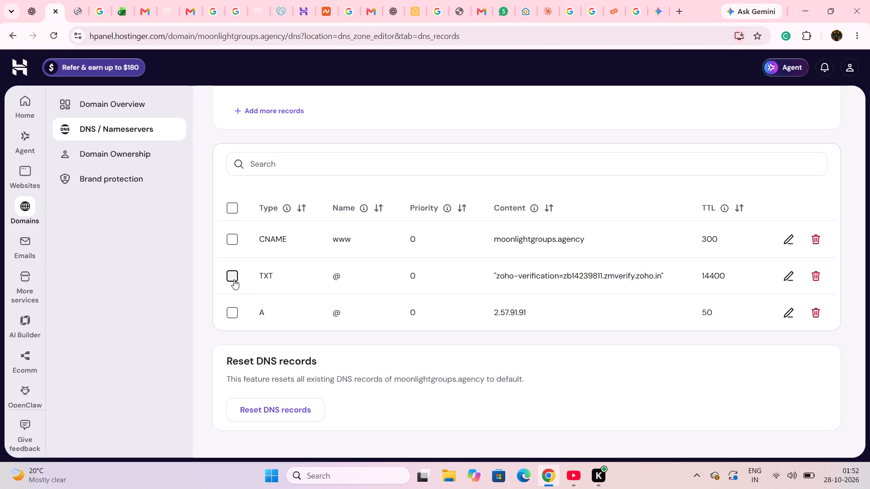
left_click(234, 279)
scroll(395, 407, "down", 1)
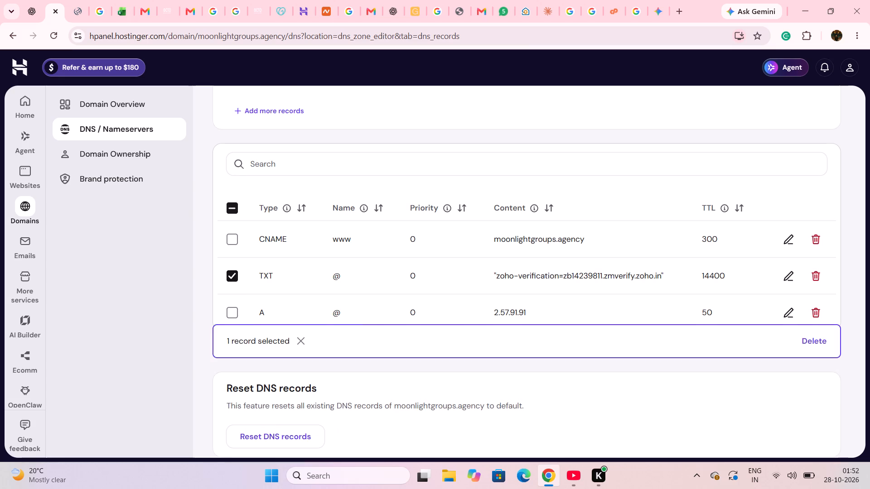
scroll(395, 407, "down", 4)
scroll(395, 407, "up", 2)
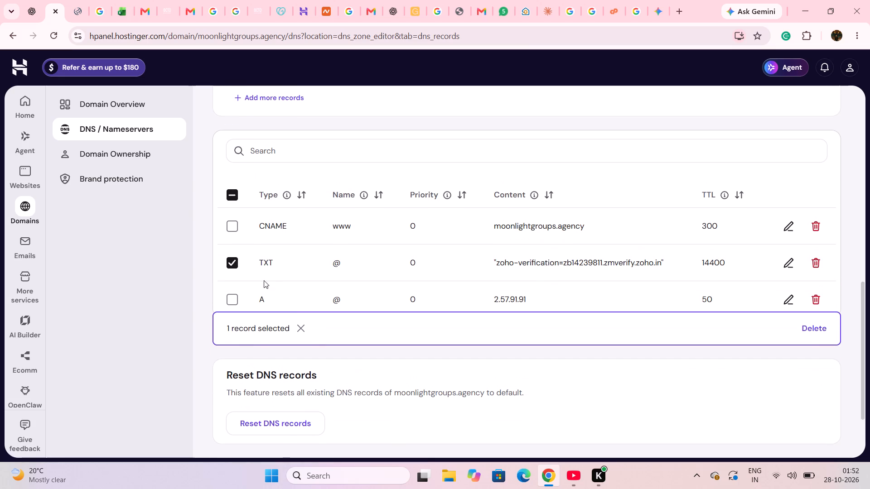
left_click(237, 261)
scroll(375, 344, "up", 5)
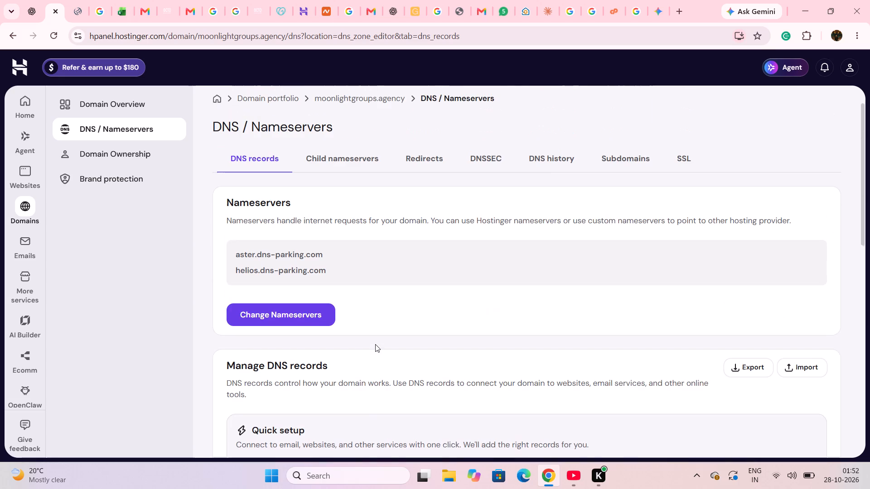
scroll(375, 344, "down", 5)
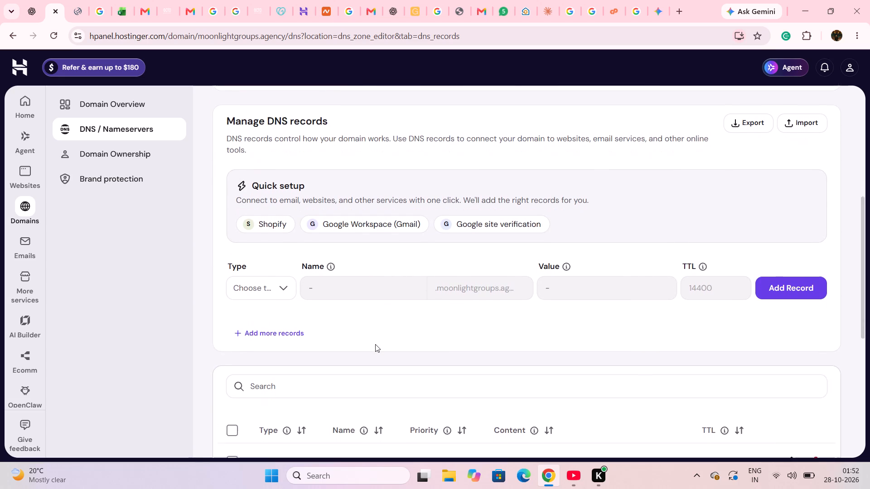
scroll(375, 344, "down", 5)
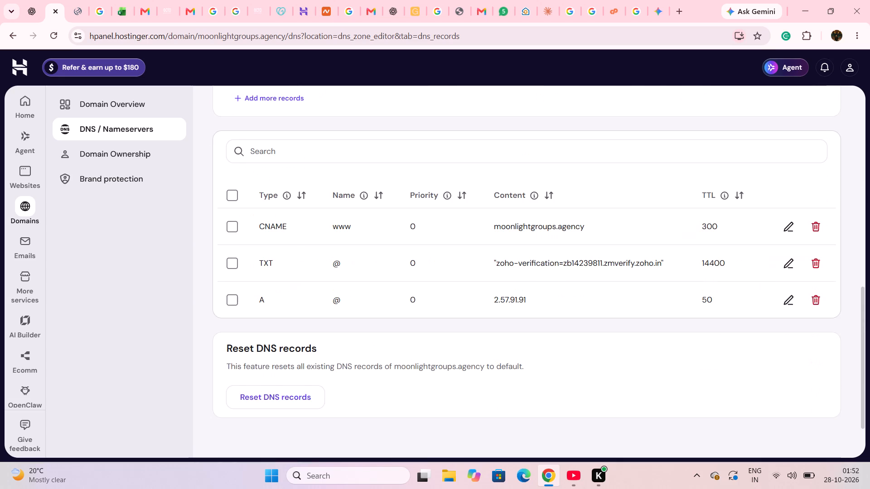
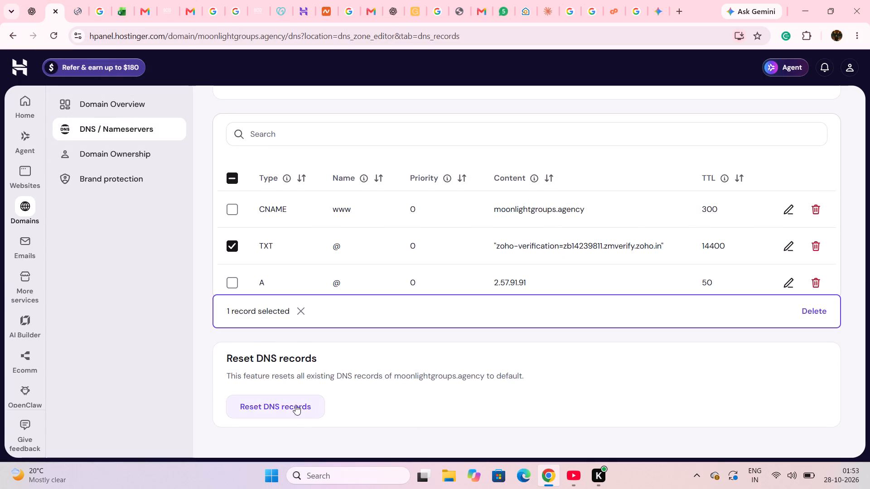
Reset all DNS records of moonlightgroups.agency to their default values.
left_click(295, 405)
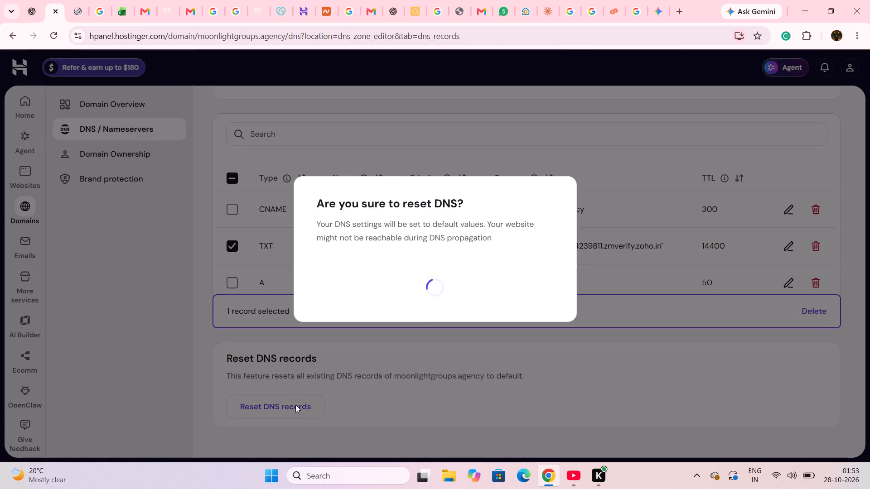
left_click(546, 284)
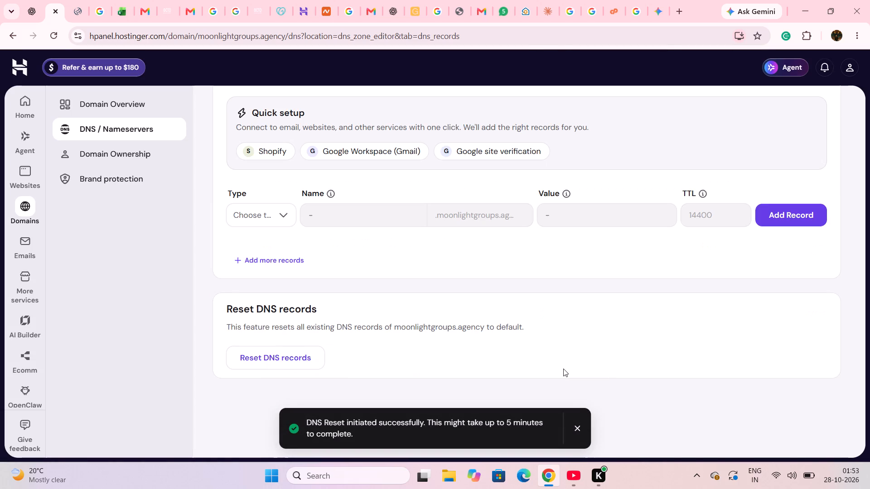
Start a new DNS record for moonlightgroups.agency with type TXT and begin filling in its name.
scroll(563, 369, "up", 5)
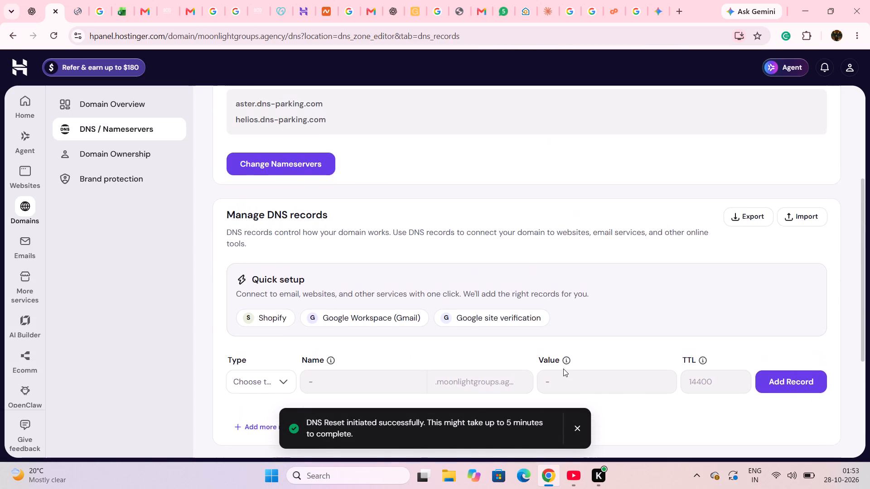
scroll(563, 369, "up", 5)
scroll(563, 369, "down", 4)
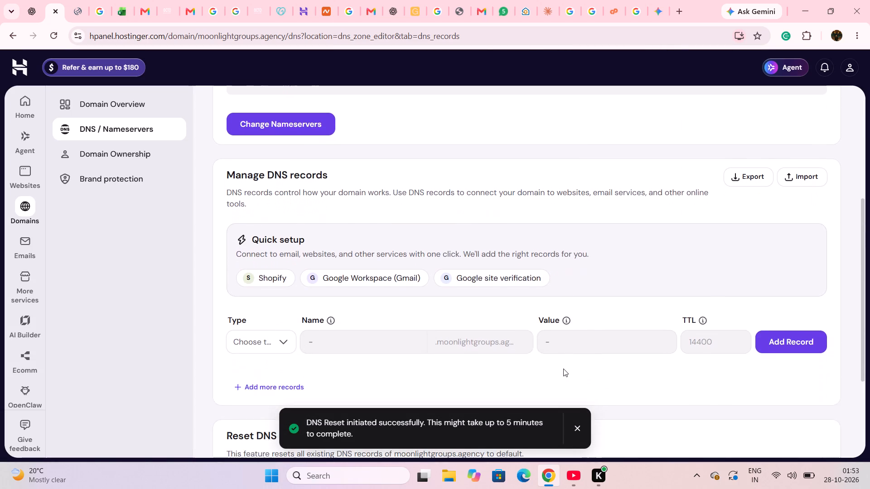
scroll(563, 369, "down", 1)
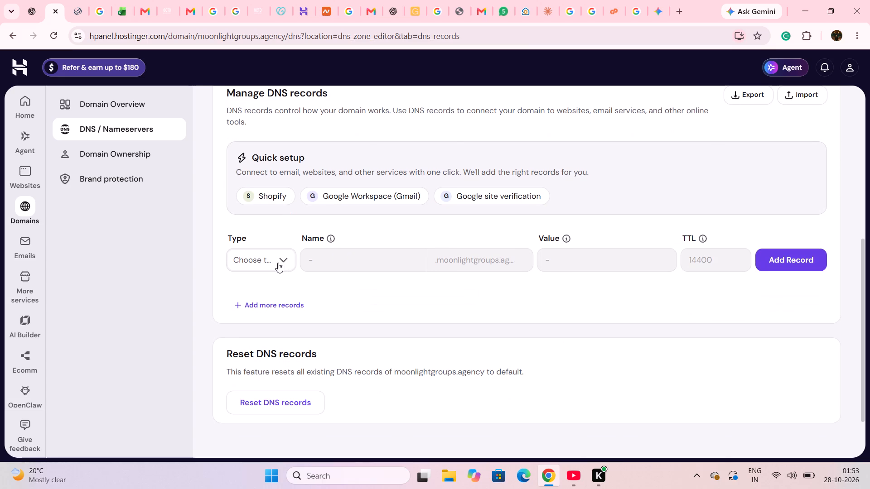
left_click(278, 263)
scroll(299, 206, "down", 2)
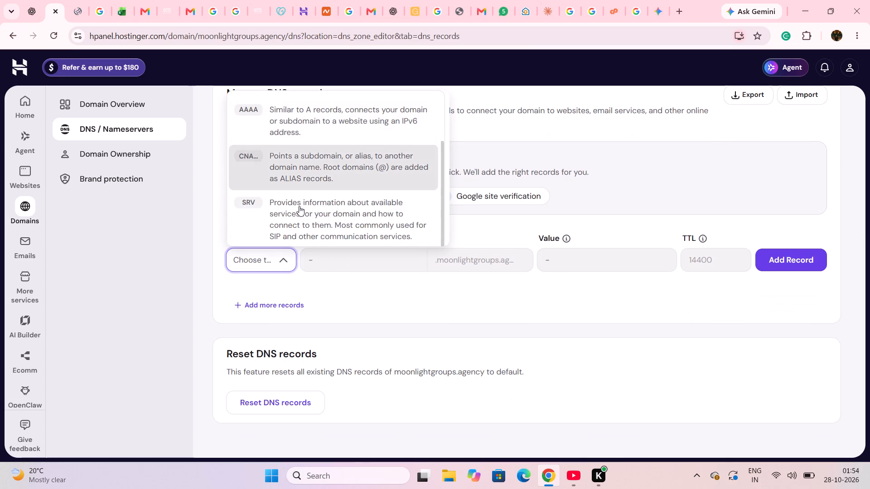
scroll(299, 206, "down", 1)
left_click(316, 200)
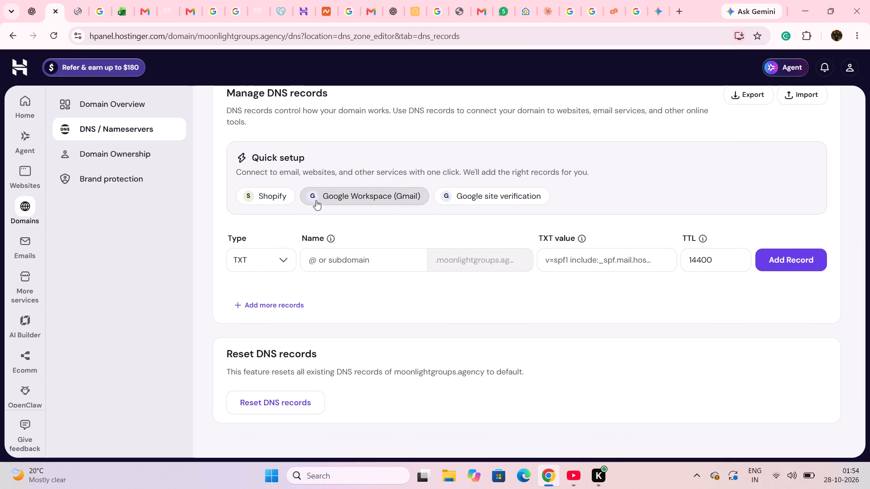
left_click(333, 262)
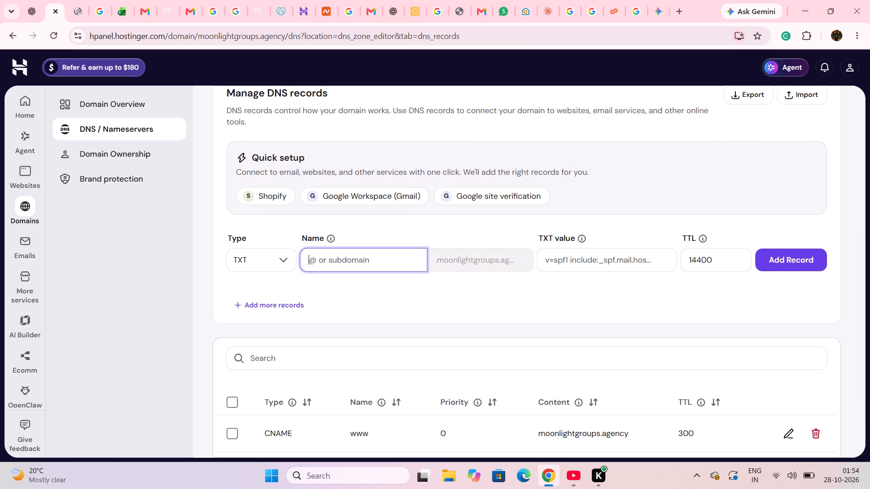
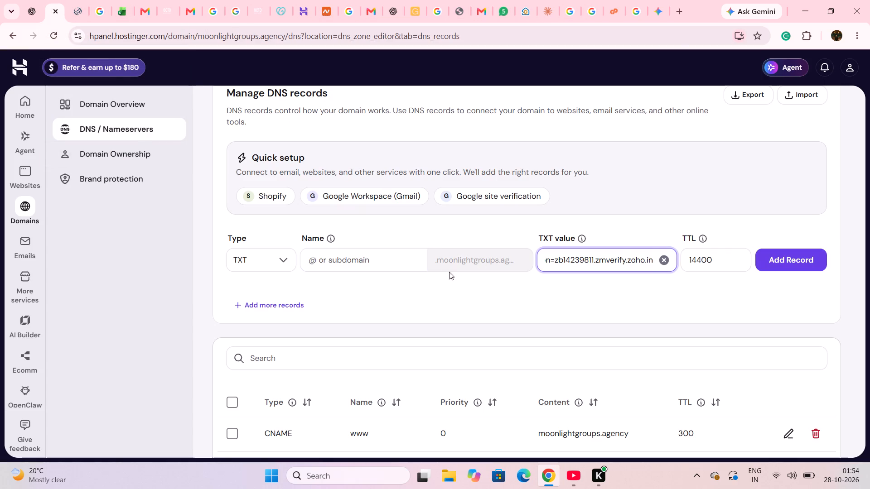
Set the new TXT record's name to @ and add the record holding Zoho's verification value.
left_click(360, 258)
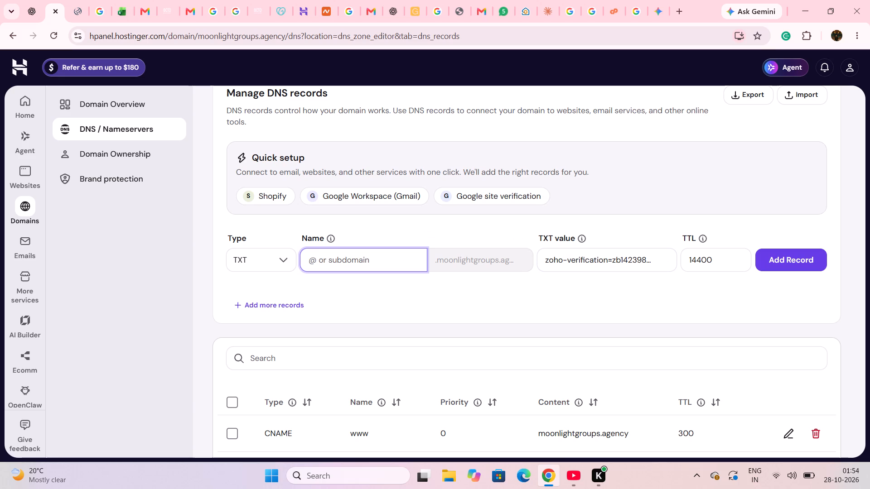
key("shift+at")
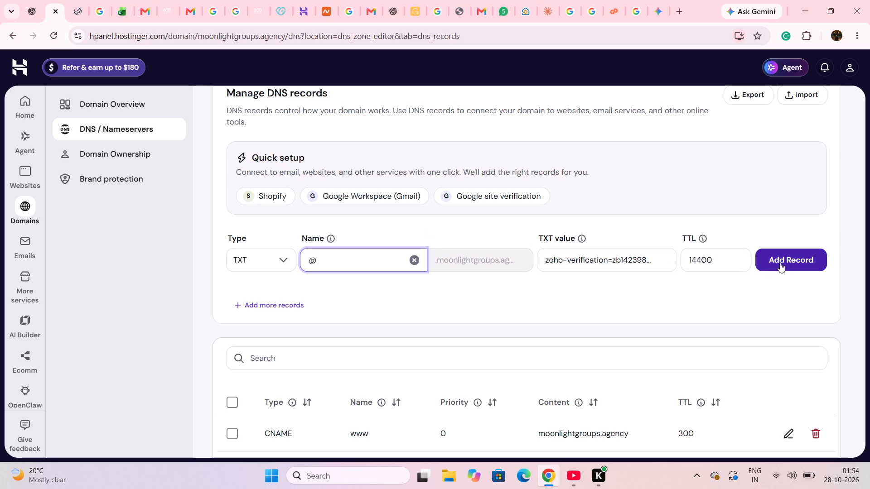
left_click(786, 259)
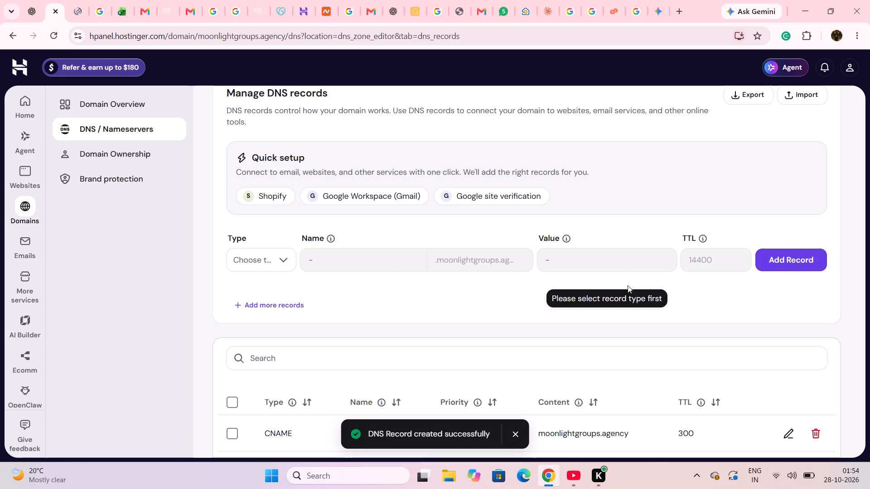
Review the DNS records list of moonlightgroups.agency, reloading the page to recheck the CNAME, TXT and A entries.
scroll(628, 285, "down", 3)
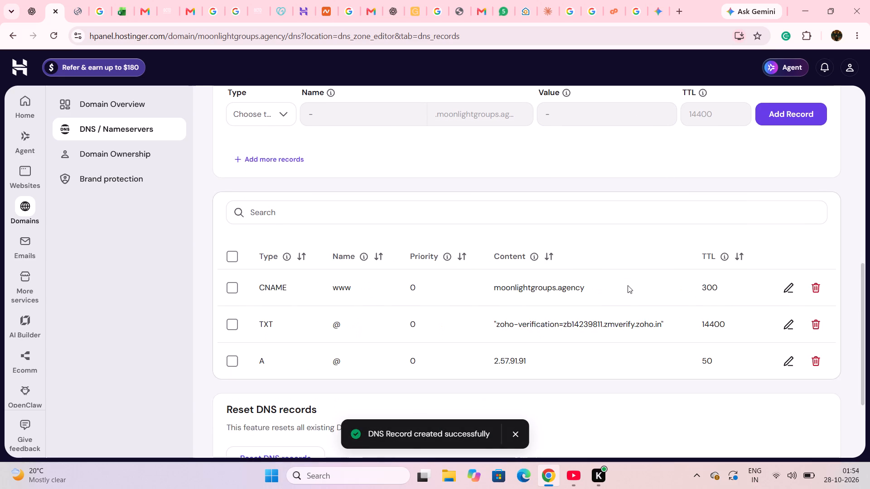
scroll(628, 285, "down", 3)
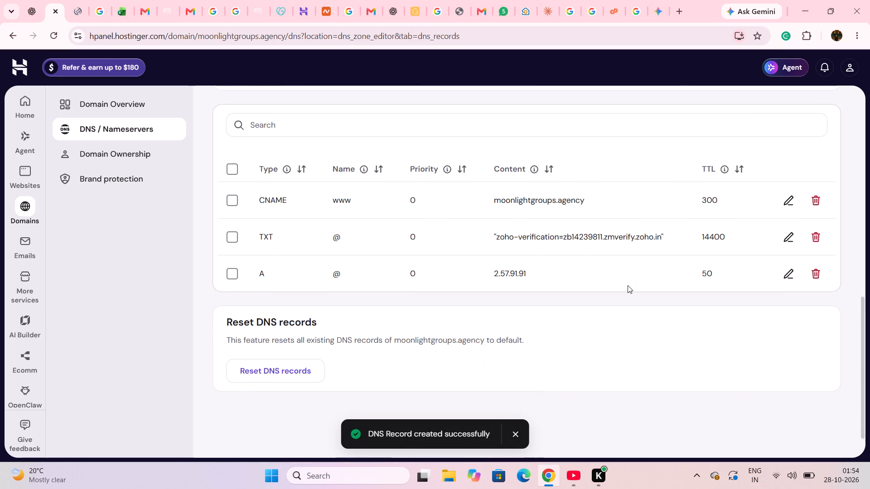
scroll(628, 285, "down", 1)
scroll(628, 285, "up", 12)
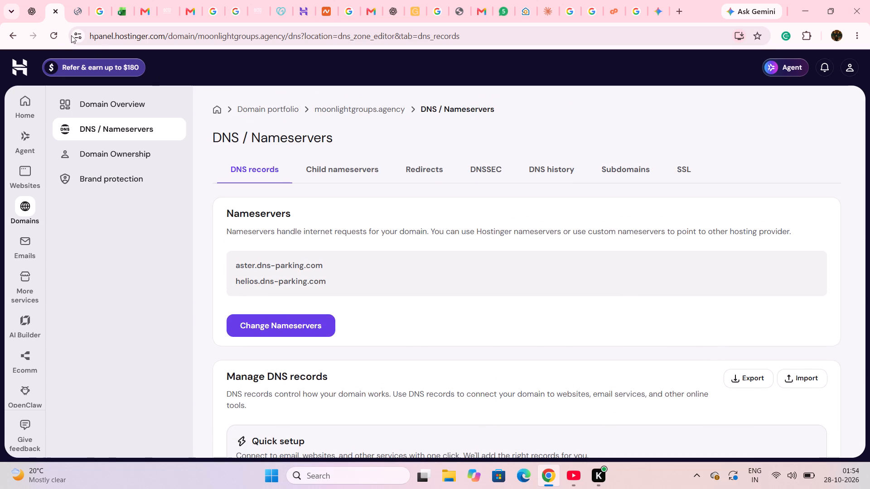
left_click(48, 29)
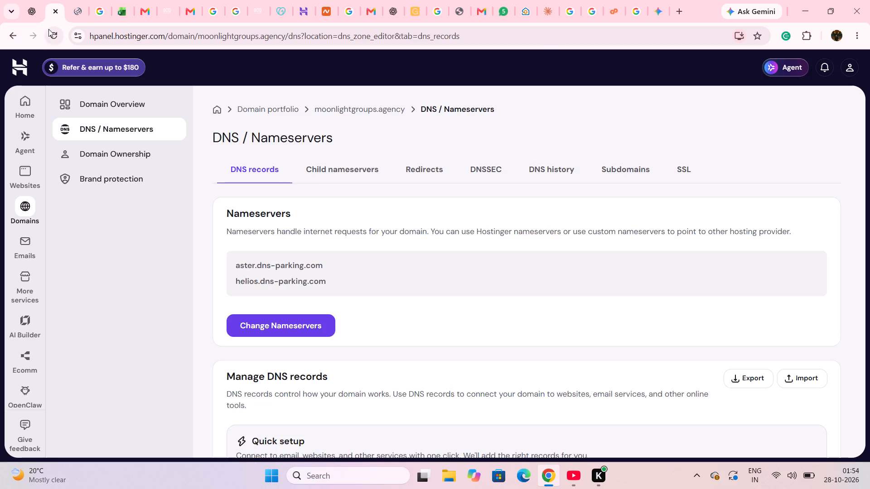
scroll(232, 255, "down", 6)
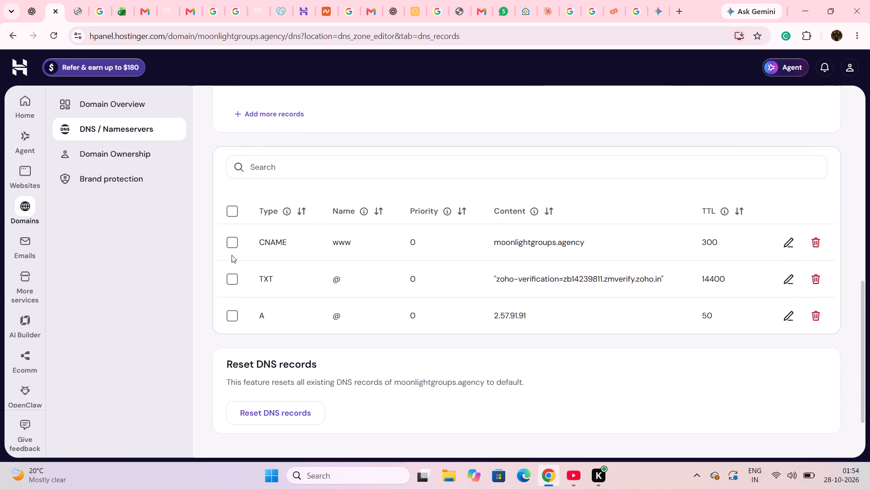
scroll(232, 255, "down", 2)
scroll(232, 255, "up", 1)
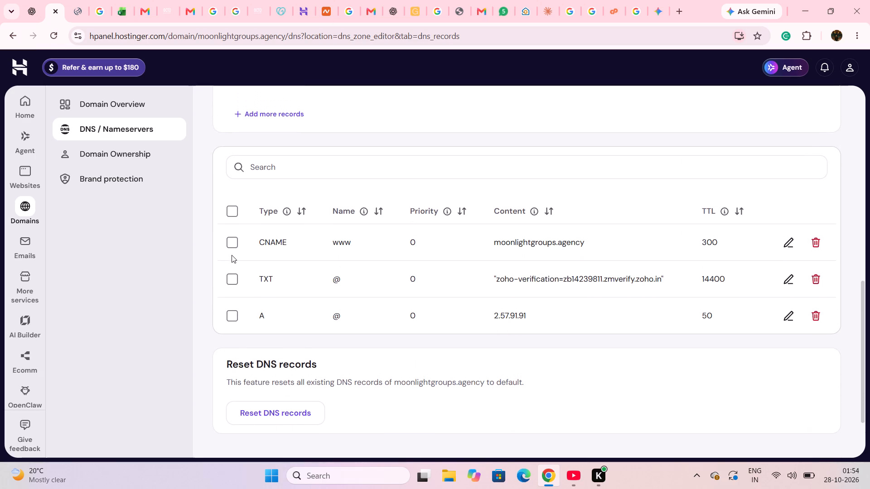
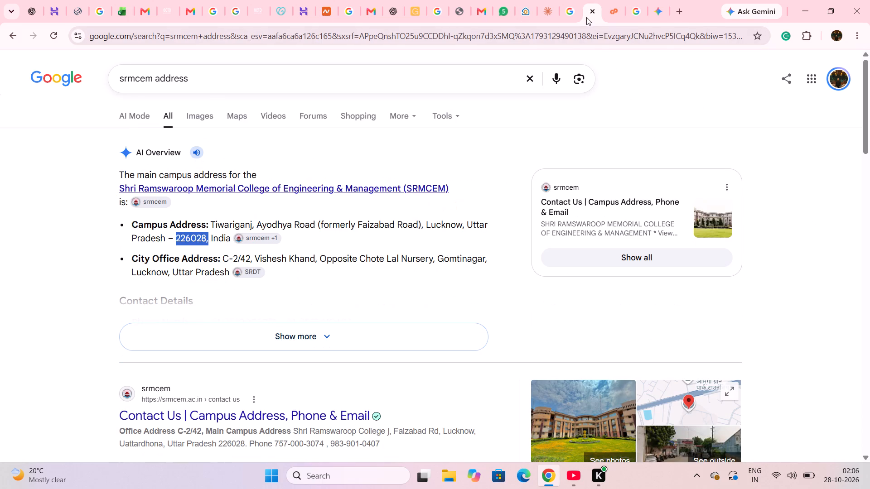
Copy the full SRMCEM campus address, from Tiwariganj through India, from the AI Overview of the search results.
left_click(273, 223)
left_click_drag(211, 224, 211, 245)
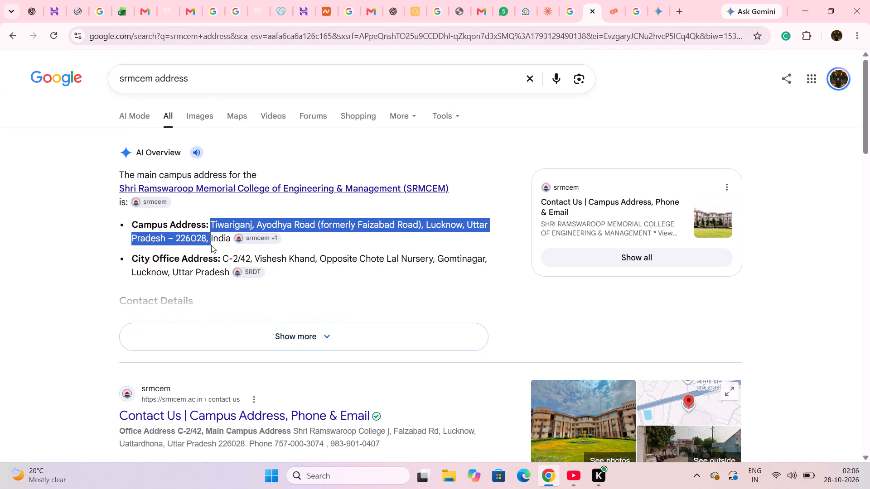
left_click_drag(211, 245, 233, 244)
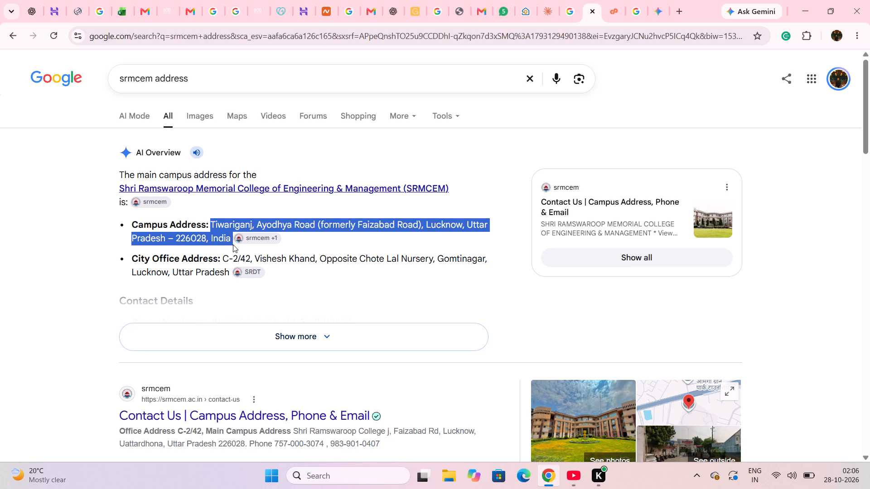
key("ctrl+c")
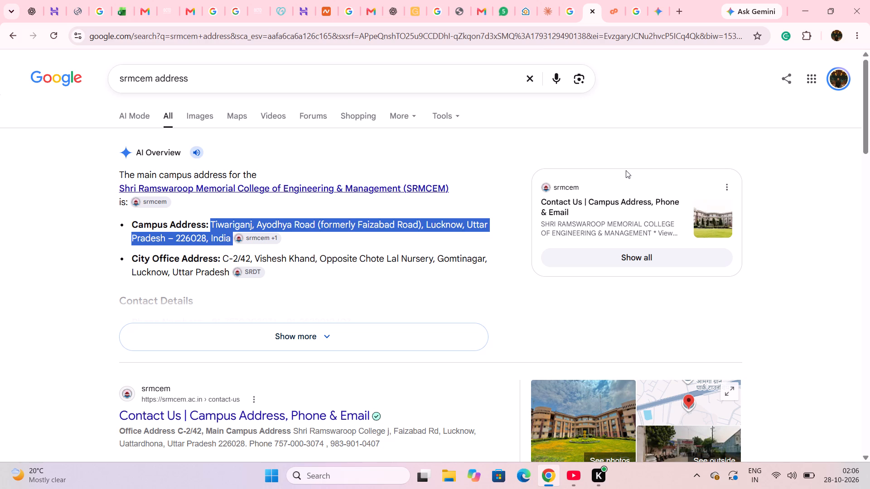
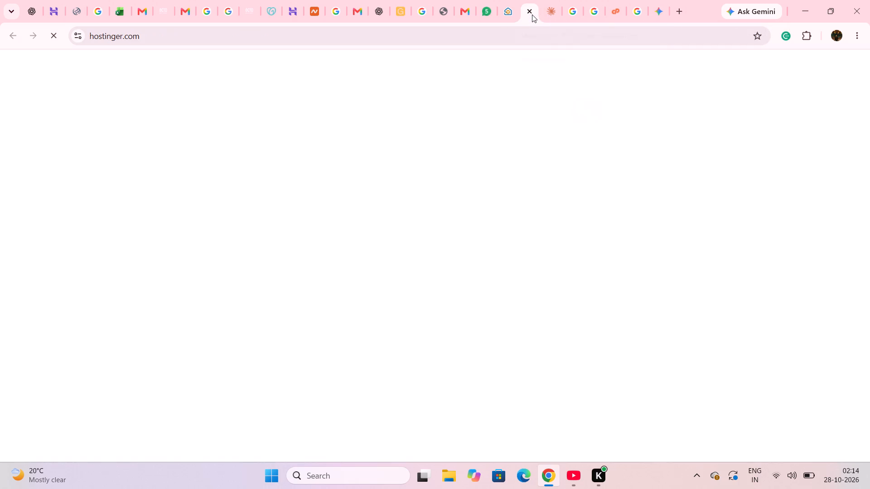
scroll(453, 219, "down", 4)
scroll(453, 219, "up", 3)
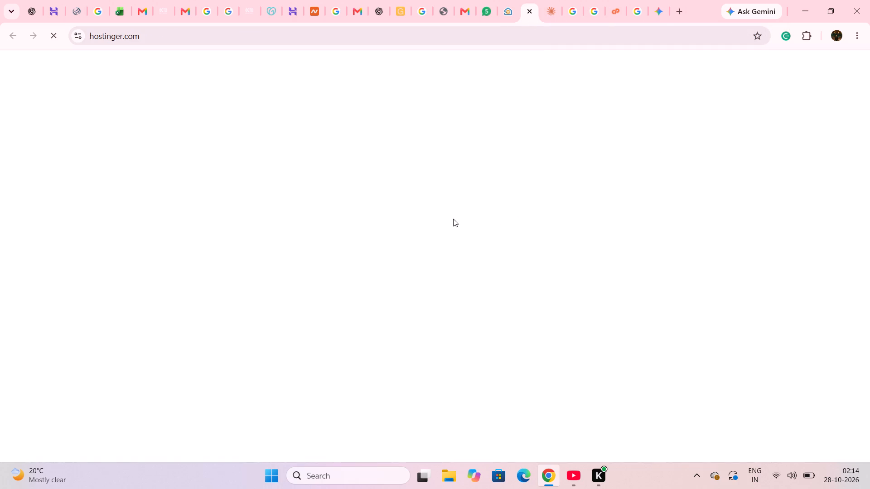
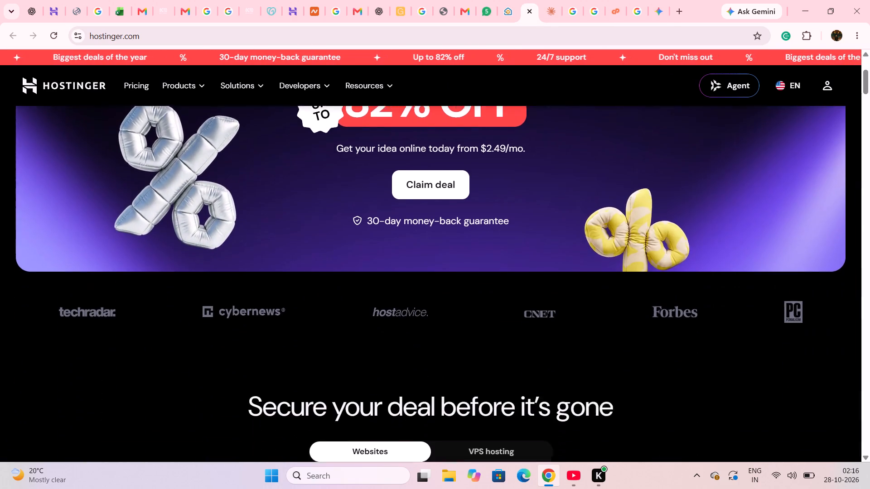
Look through the Hostinger homepage, examining the website hosting plans, their prices and the site-building tools on offer.
scroll(469, 253, "down", 5)
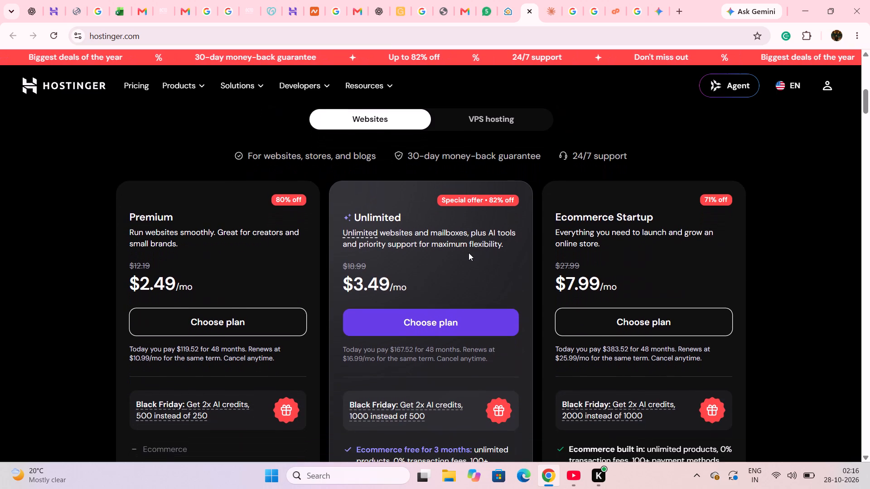
scroll(469, 253, "down", 1)
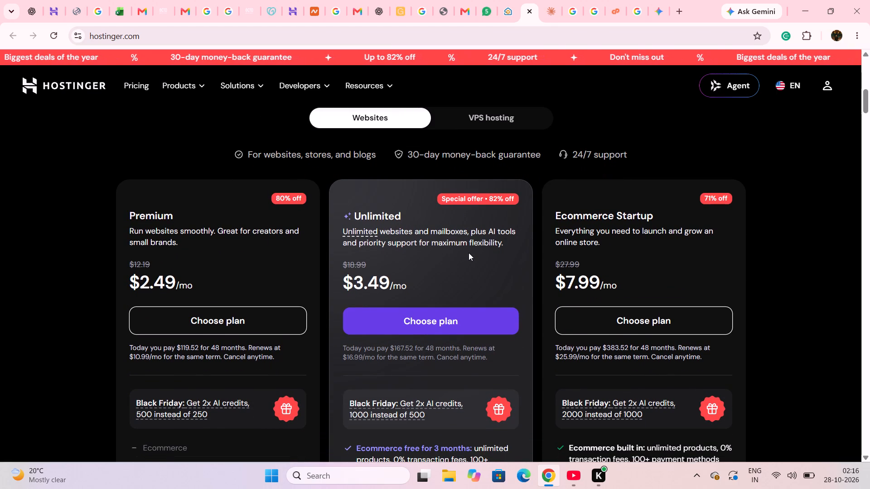
scroll(469, 253, "down", 1)
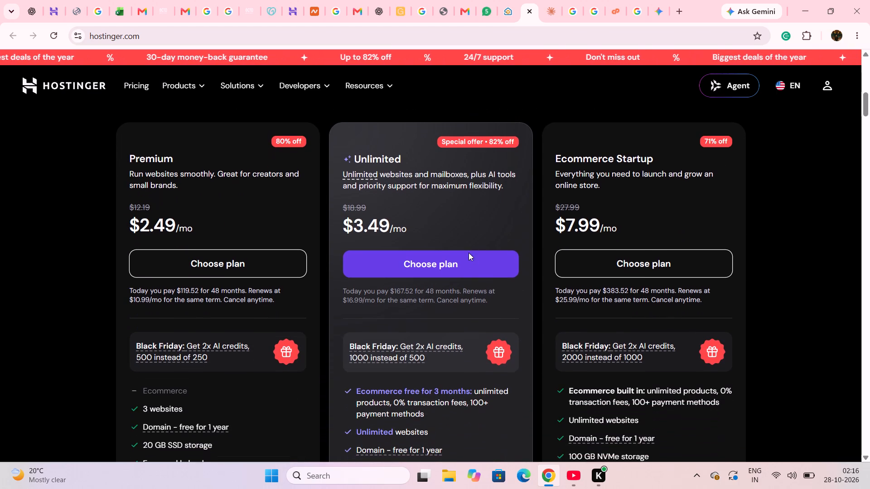
scroll(469, 253, "down", 9)
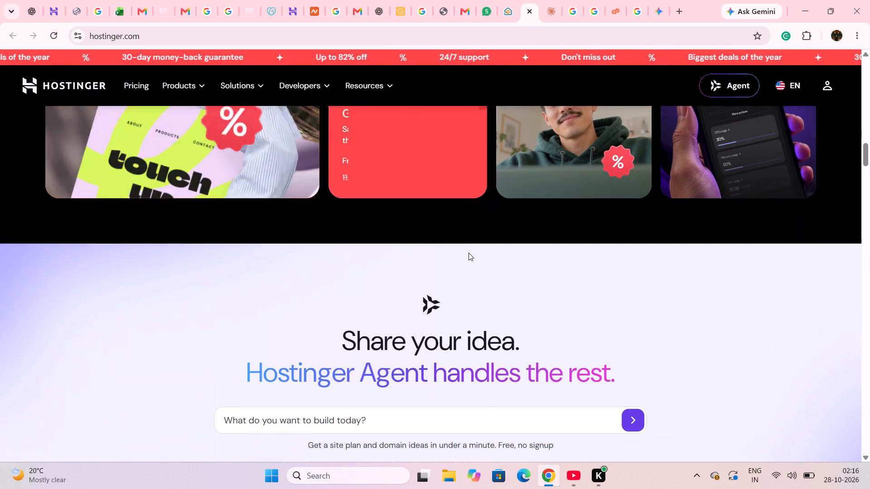
scroll(469, 253, "down", 8)
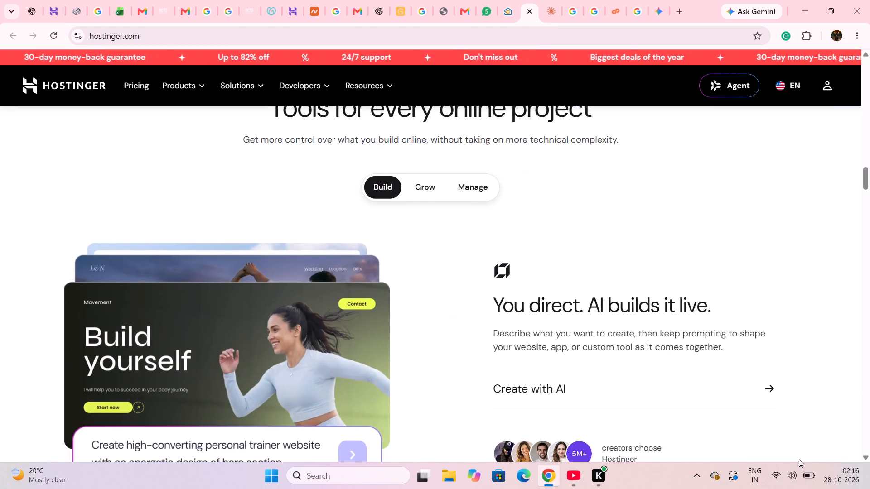
scroll(799, 459, "down", 4)
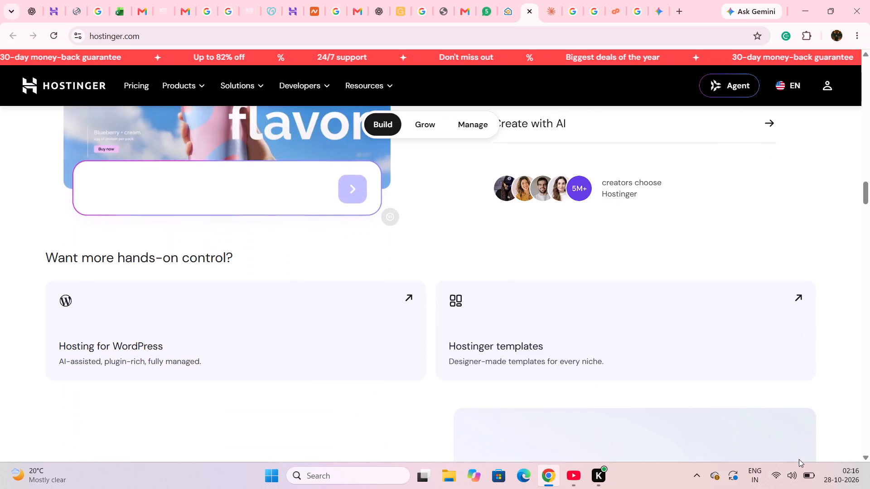
scroll(799, 459, "down", 3)
scroll(799, 459, "up", 19)
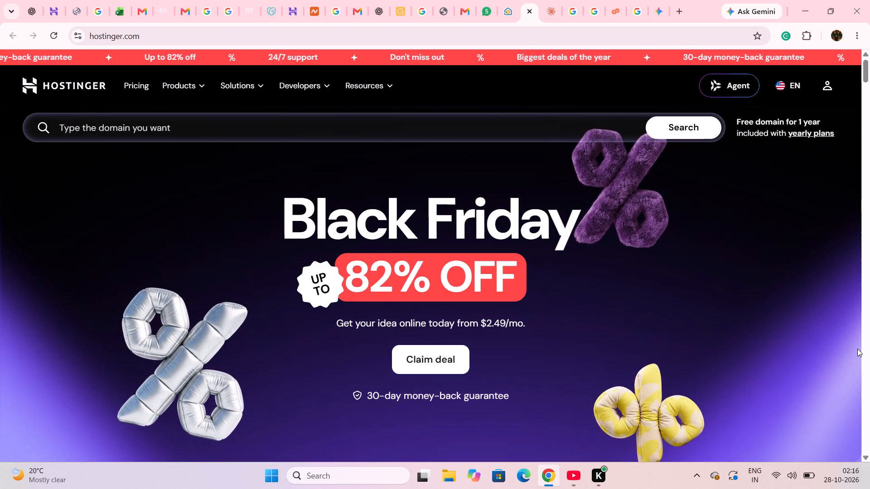
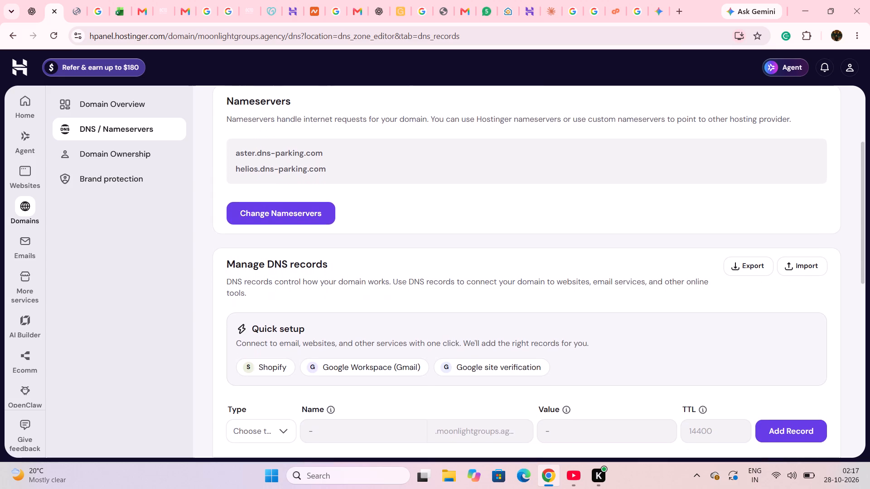
Look through the DNS / Nameservers page for moonlightgroups.agency, examining the DNS record entry form and the existing records.
scroll(345, 235, "down", 3)
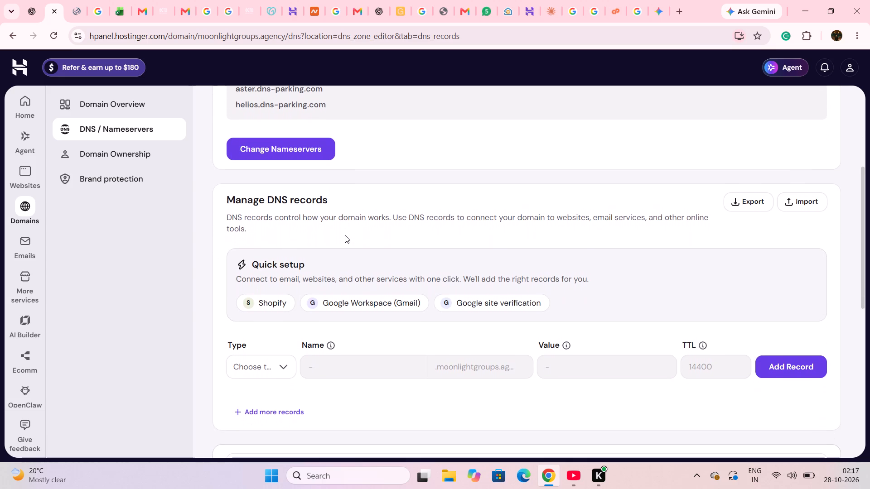
scroll(345, 235, "down", 1)
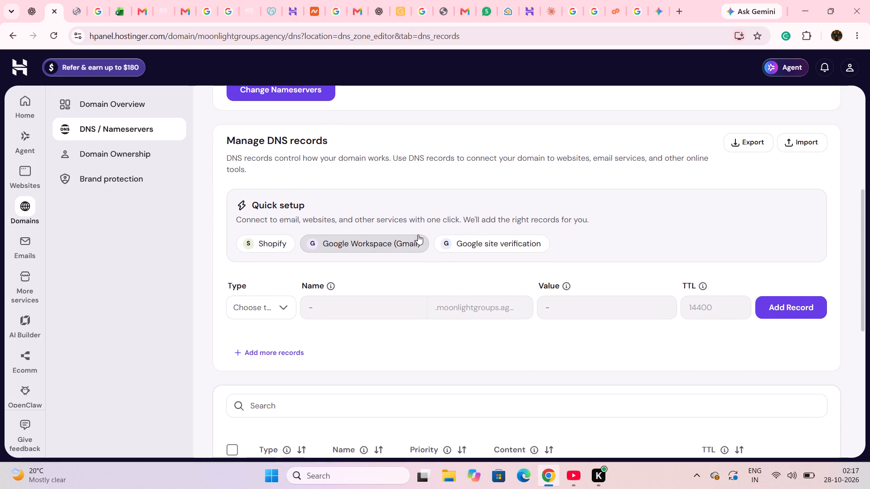
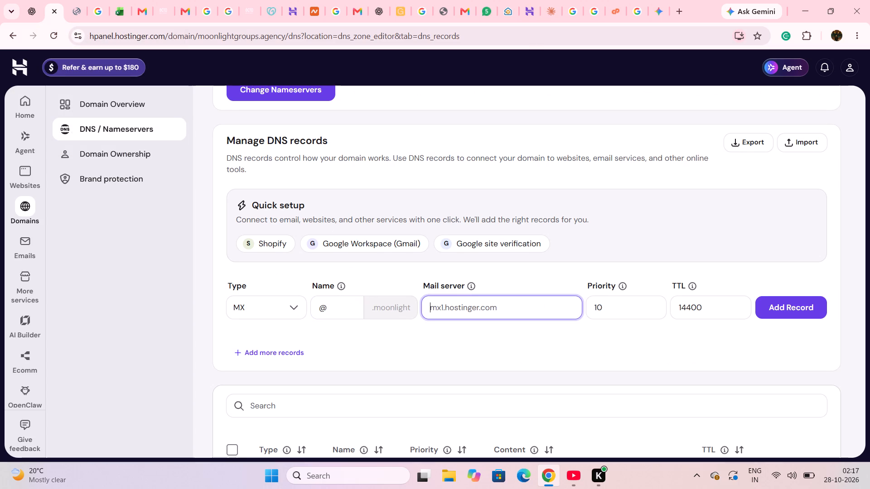
Fill in mx.zoho.in as the mail server of the new MX record for moonlightgroups.agency.
key("ctrl+v")
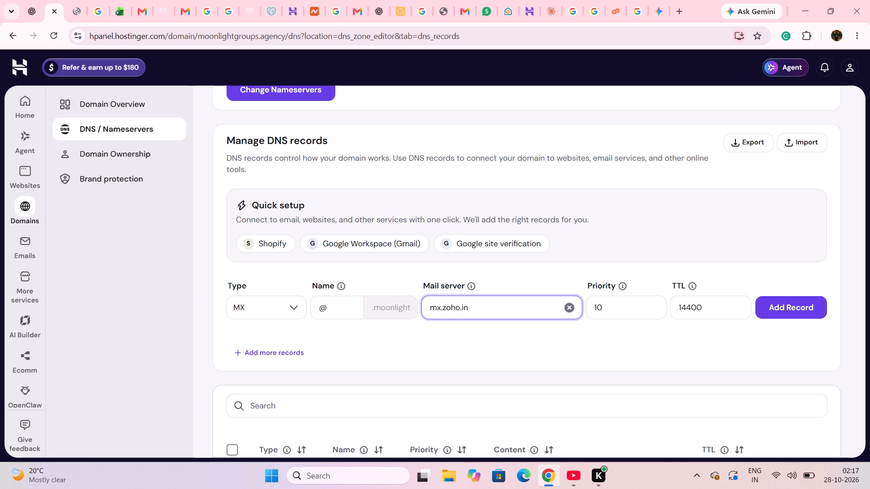
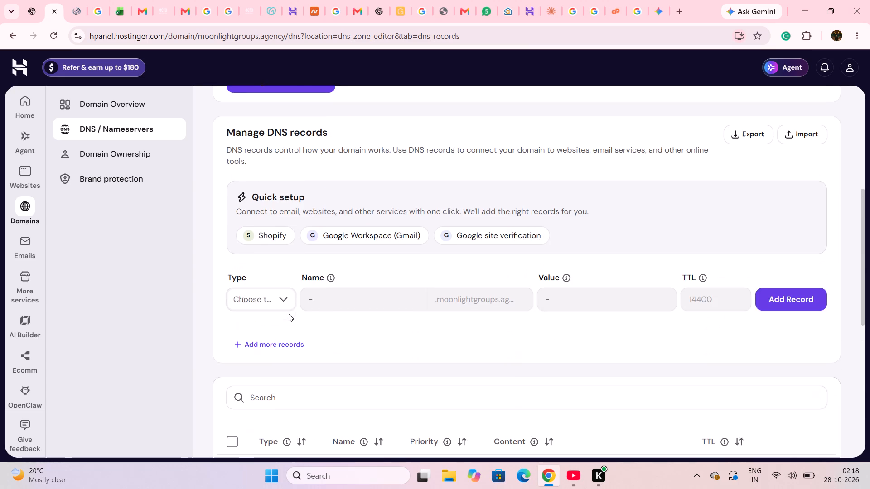
Open the record type choices for a new DNS record of moonlightgroups.agency.
scroll(289, 314, "right", 1)
left_click(281, 312)
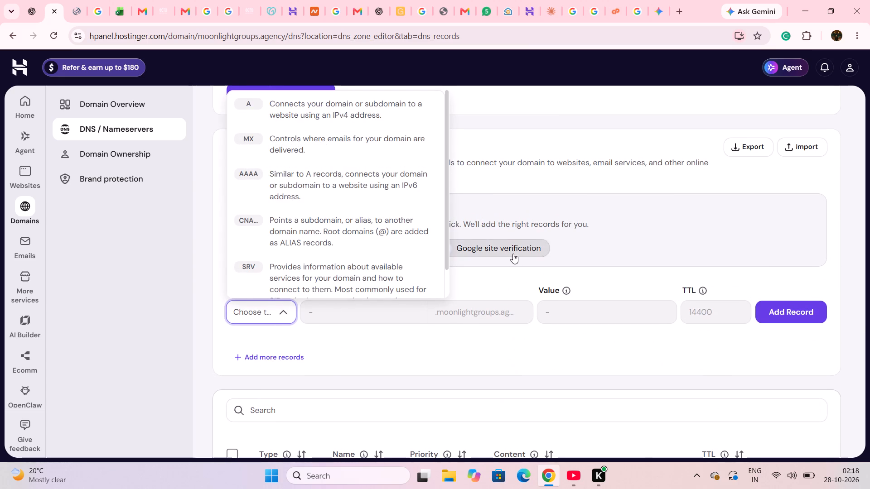
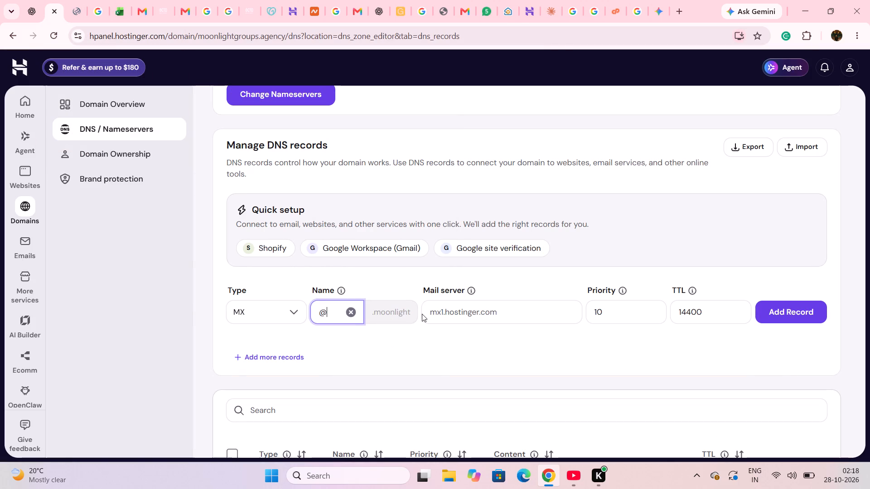
Complete the new MX record for @ with mail server mx2.zoho.in and priority 20, and add it to the domain.
left_click(441, 316)
key("ctrl+v")
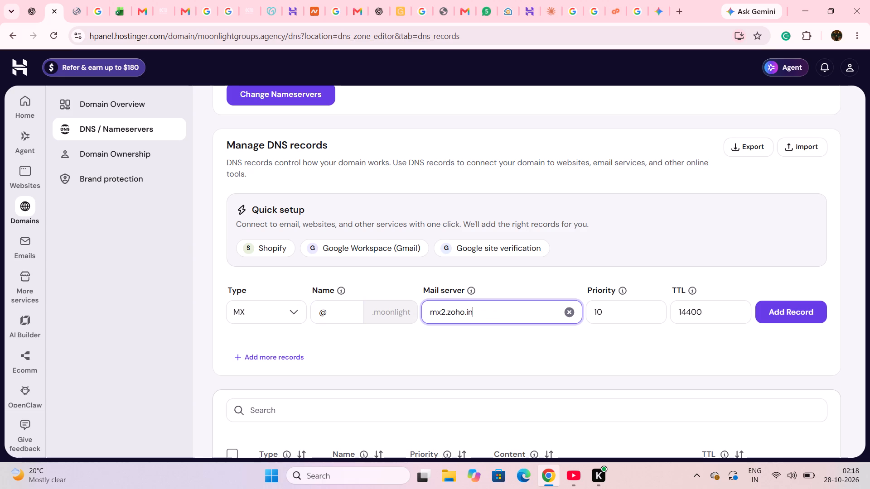
left_click(627, 310)
key("BackSpace")
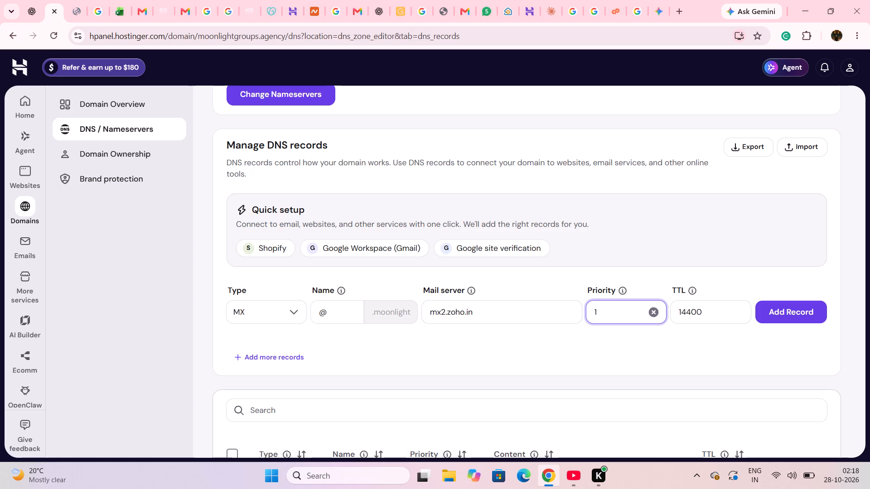
key("BackSpace")
type("20")
left_click(792, 319)
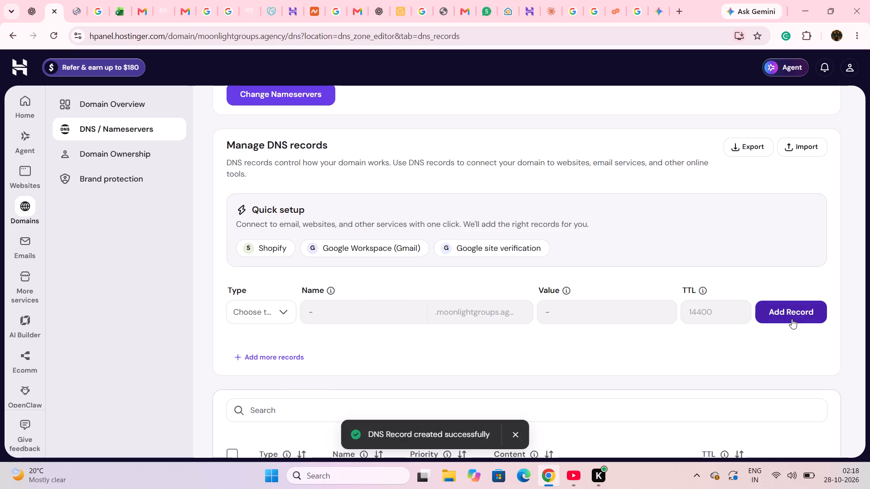
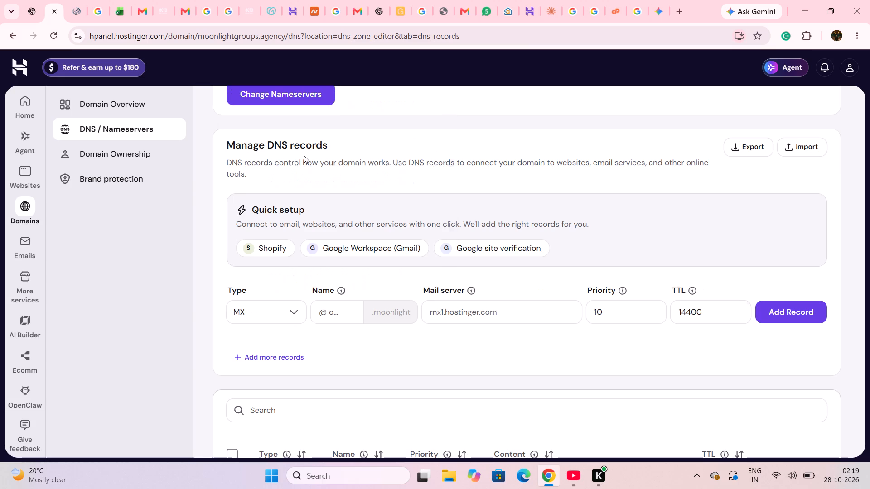
Fill in another MX record for @ with mail server mx3.zoho.in and clear its default priority.
left_click(335, 311)
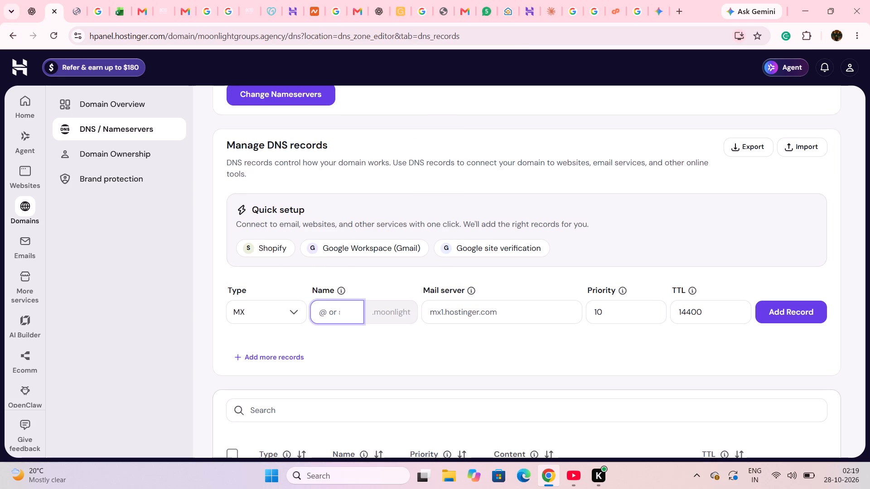
key("shift+at")
left_click(448, 307)
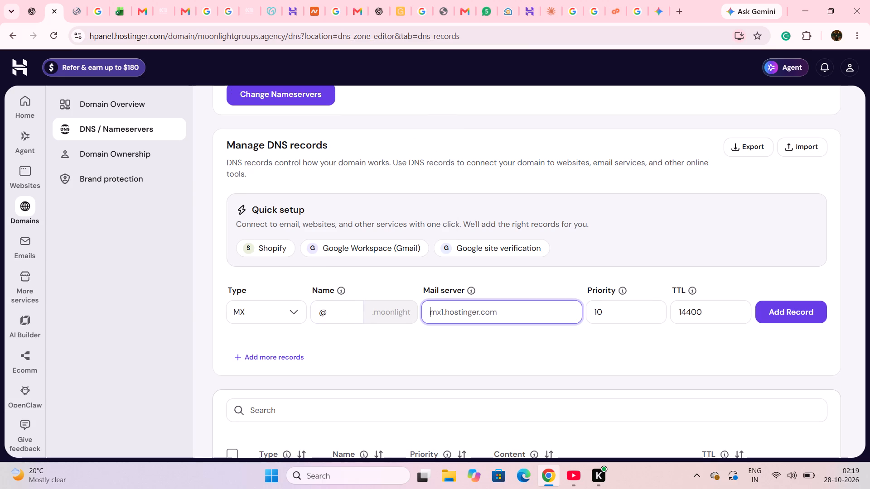
key("ctrl+v")
left_click(621, 311)
key("BackSpace")
key("BackSpace")
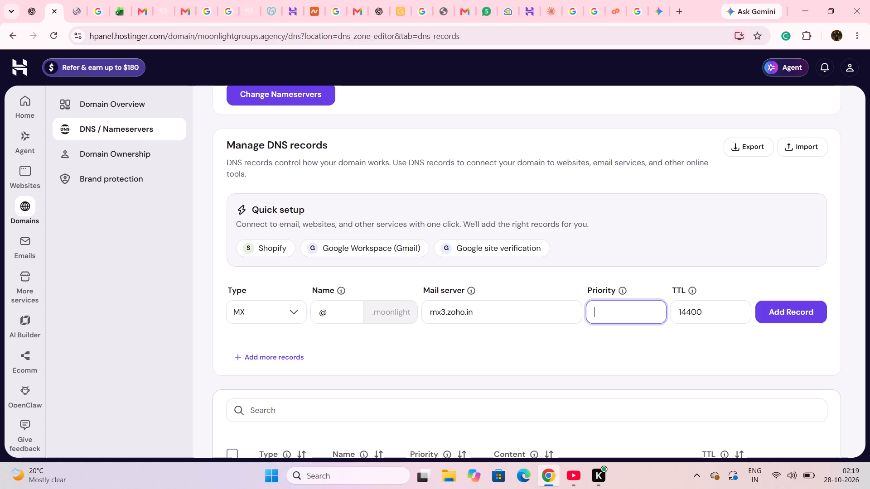
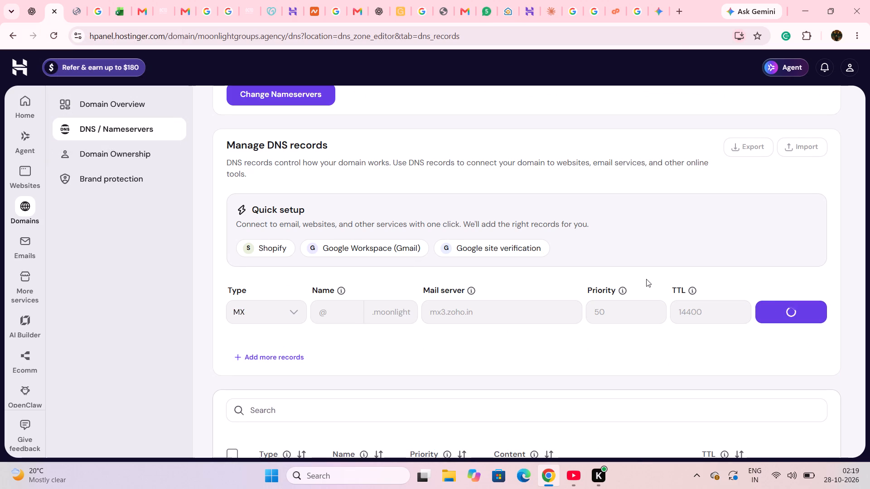
Review the domain's DNS records table for the MX entries mx.zoho.in, mx2.zoho.in and mx3.zoho.in.
scroll(646, 279, "down", 2)
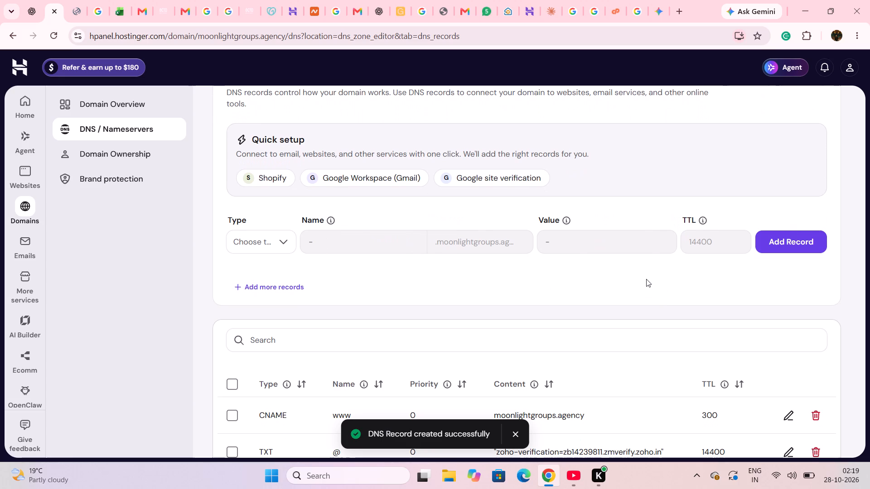
scroll(646, 279, "down", 2)
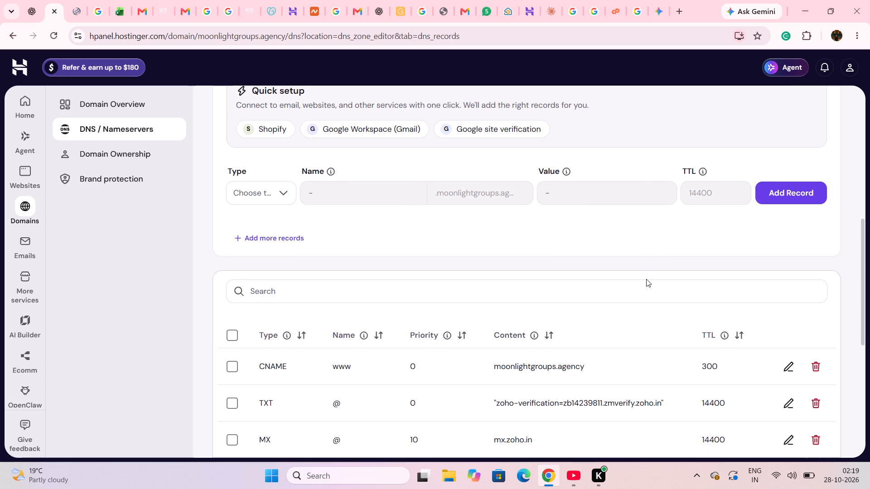
scroll(646, 279, "down", 4)
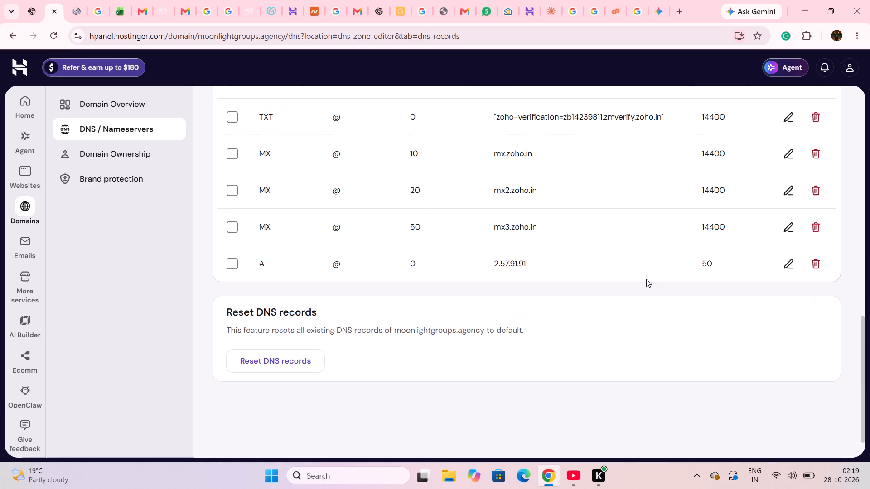
scroll(646, 279, "down", 1)
scroll(646, 279, "up", 1)
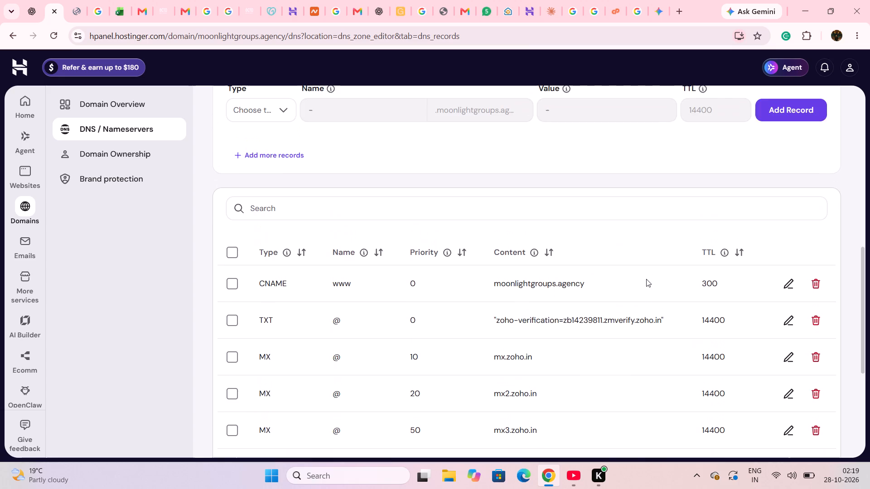
scroll(646, 279, "up", 2)
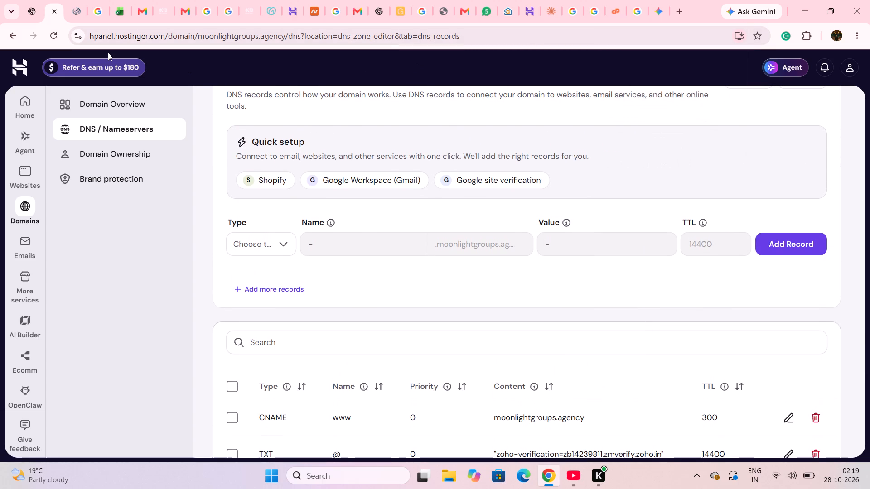
Look through the other open browser pages for the one needed to continue the Zoho email setup.
left_click(614, 10)
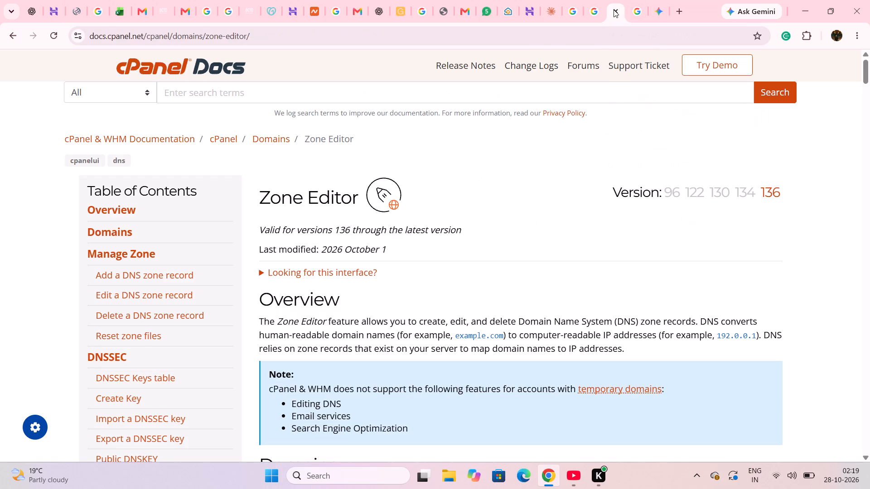
left_click(534, 13)
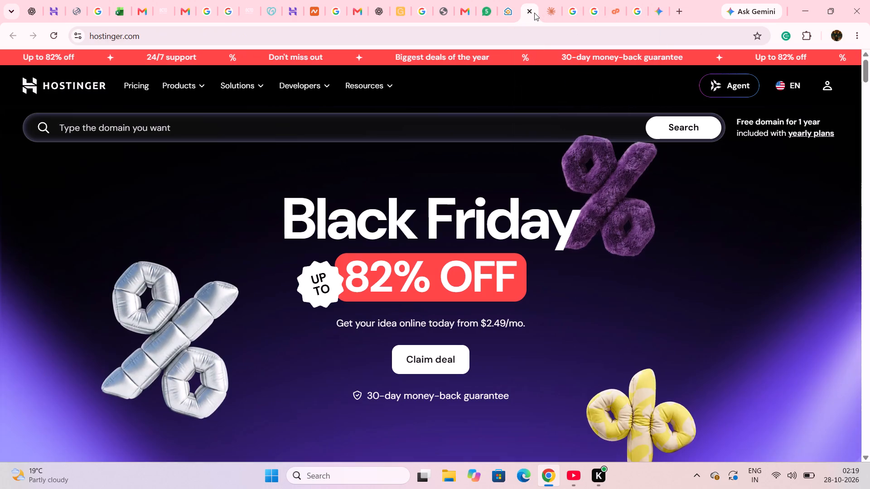
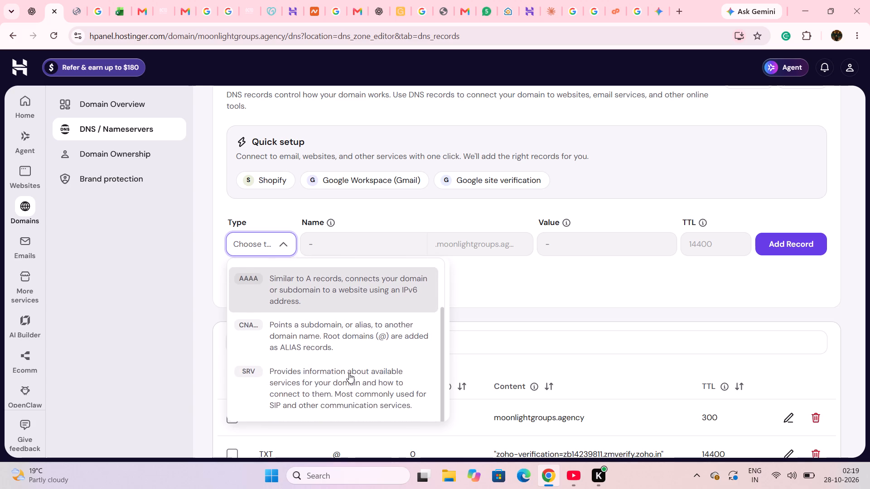
Start a new DNS record of type TXT for moonlightgroups.agency with the name @.
scroll(349, 373, "down", 1)
scroll(349, 373, "up", 3)
scroll(349, 373, "down", 7)
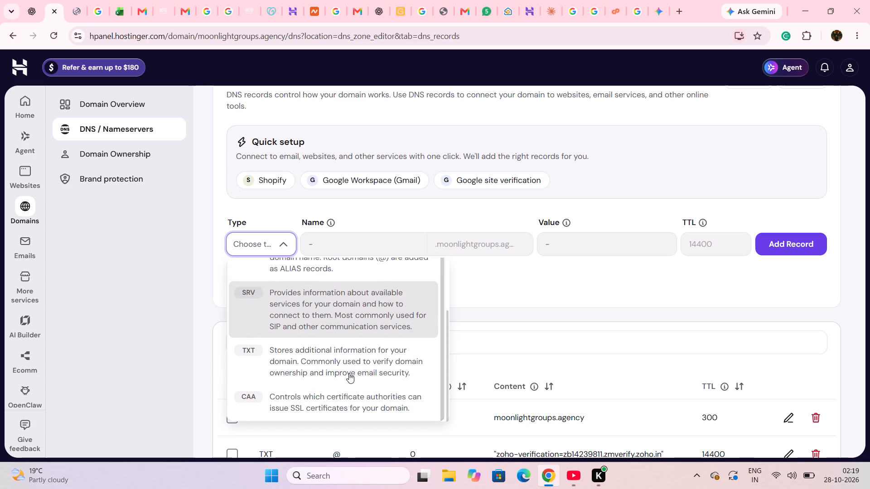
scroll(349, 373, "down", 2)
left_click(314, 365)
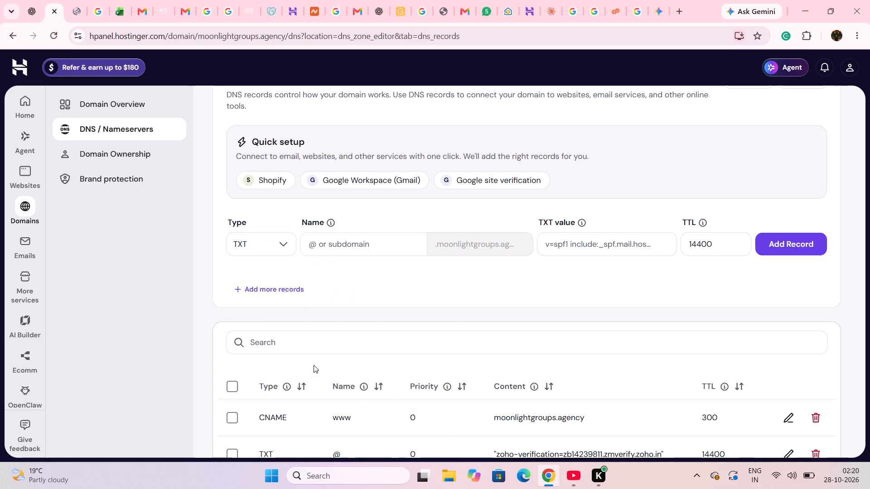
left_click(333, 247)
key("shift+at")
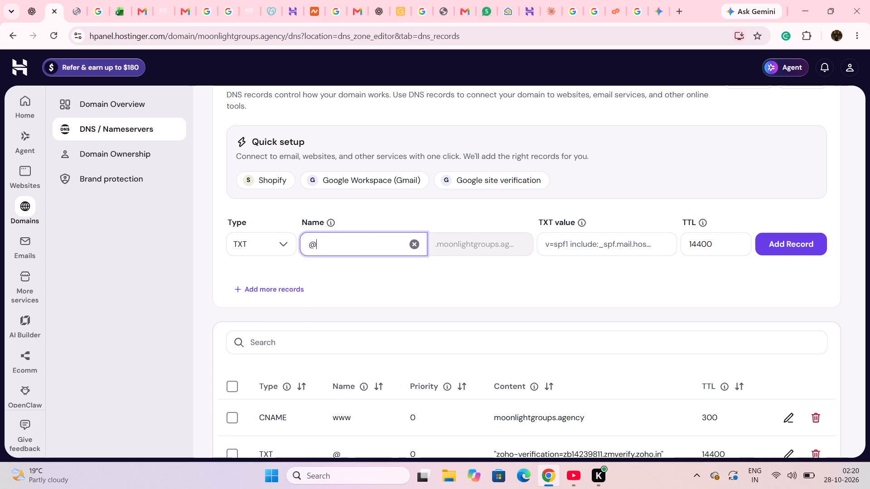
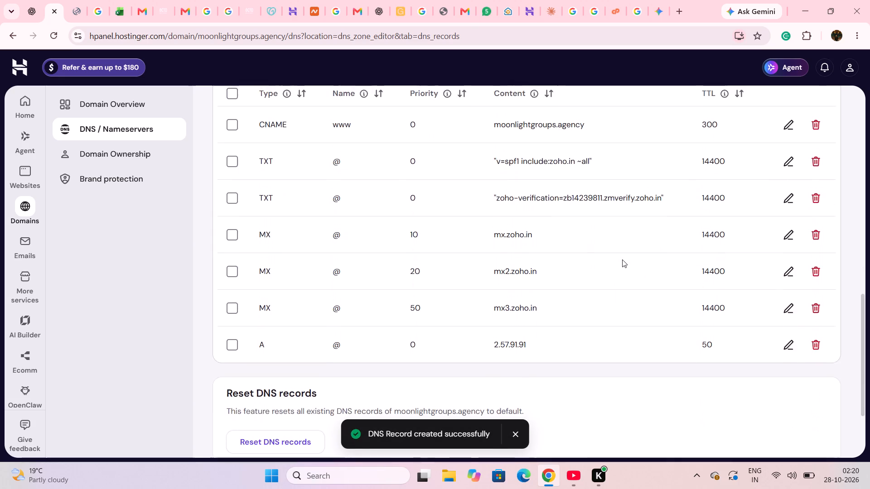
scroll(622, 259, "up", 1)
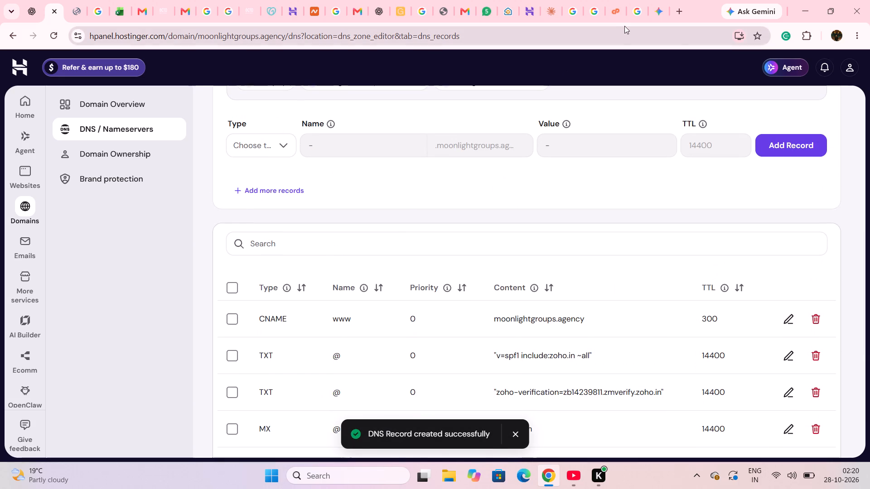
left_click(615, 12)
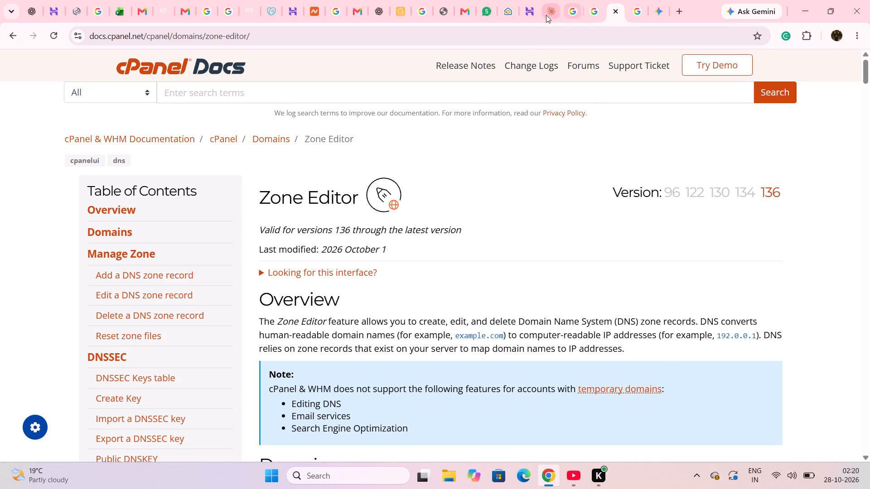
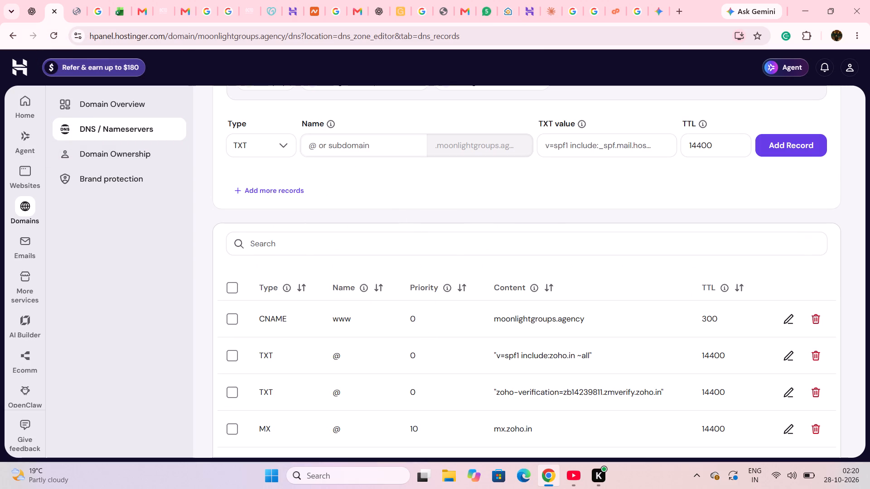
Add a TXT record with name @, value zmail._domainkey and TTL 14400 to the moonlightgroups.agency DNS zone.
left_click(328, 146)
key("shift+at")
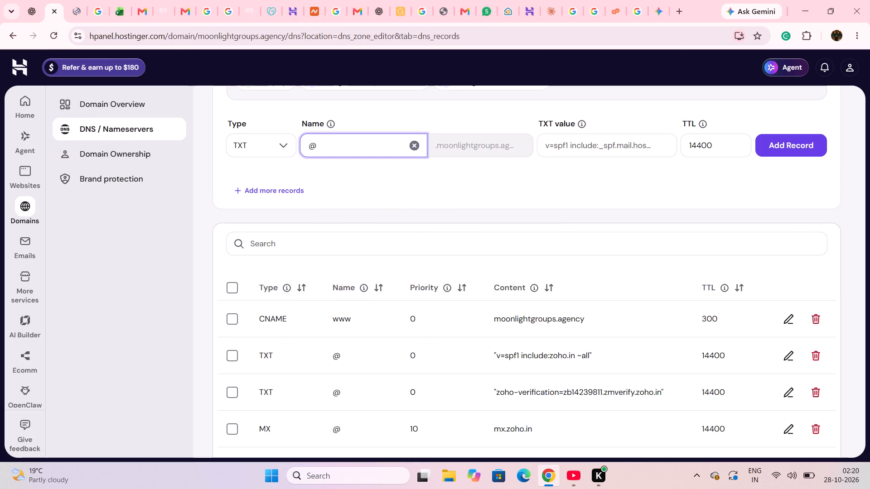
left_click(563, 149)
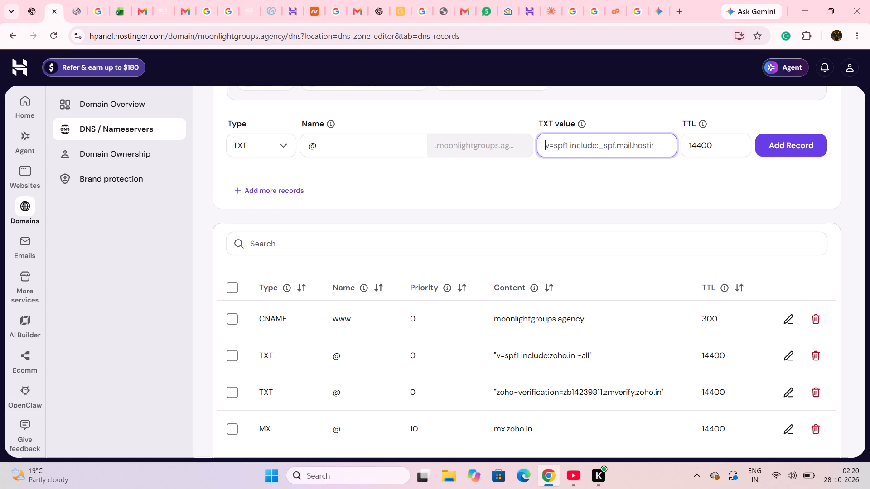
key("ctrl+v")
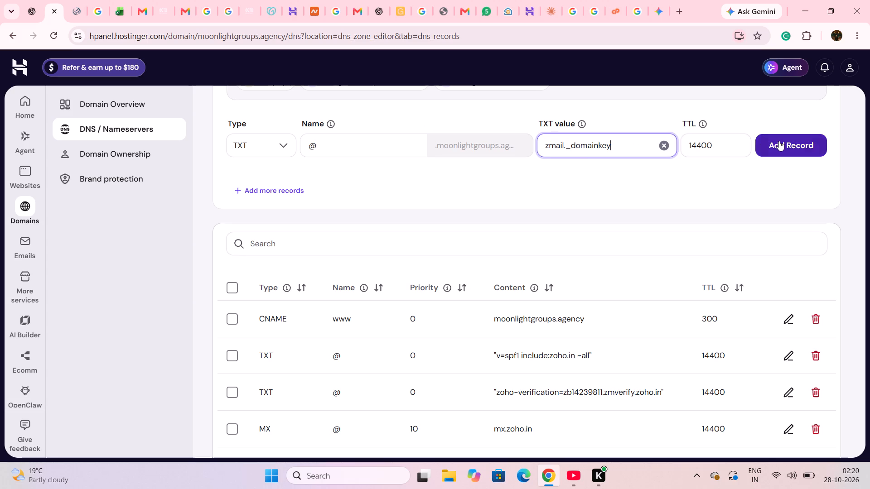
left_click(779, 141)
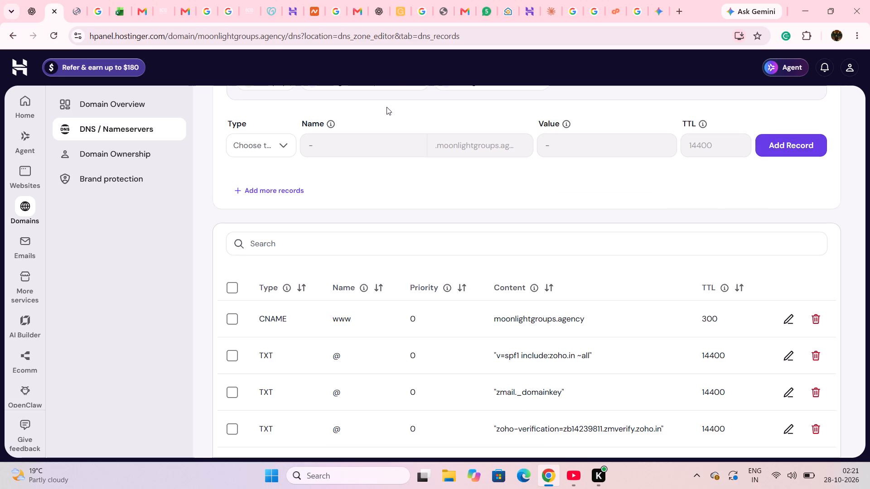
Open the record type choices for another new DNS record.
left_click(279, 141)
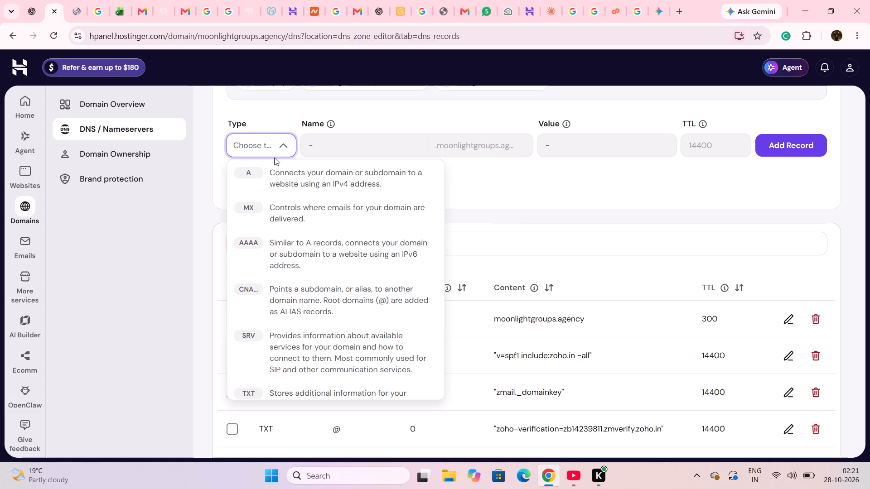
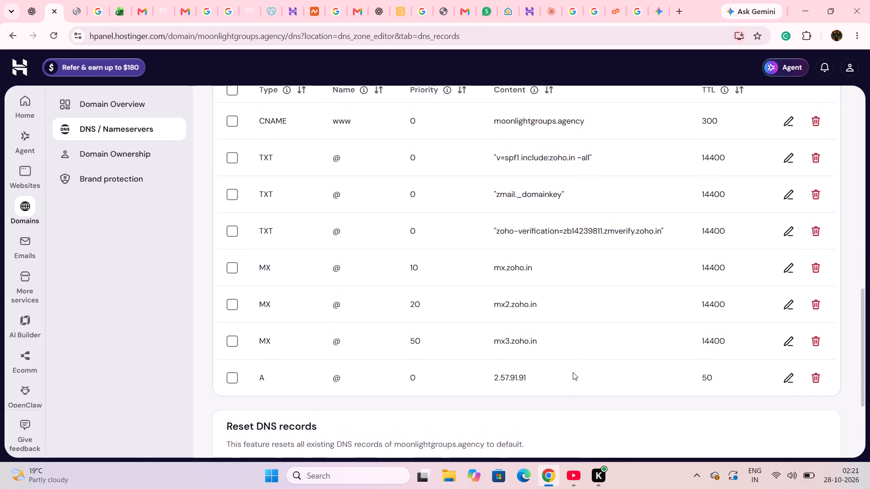
Delete the TXT record with name @ and content "zmail._domainkey" from the moonlightgroups.agency DNS zone.
scroll(573, 372, "down", 1)
scroll(573, 372, "up", 1)
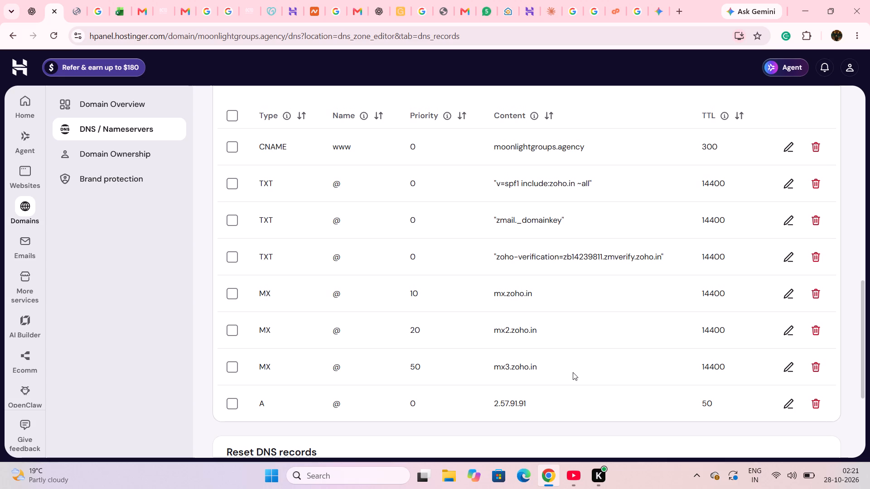
scroll(573, 372, "up", 1)
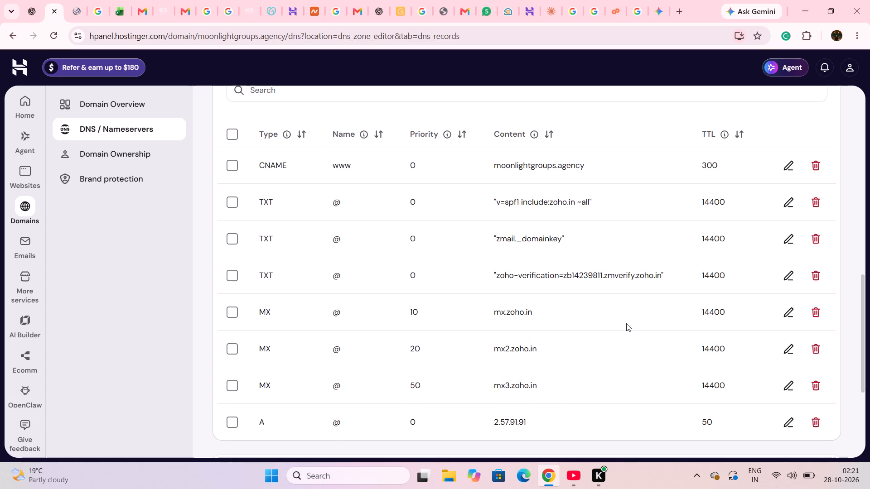
left_click(817, 237)
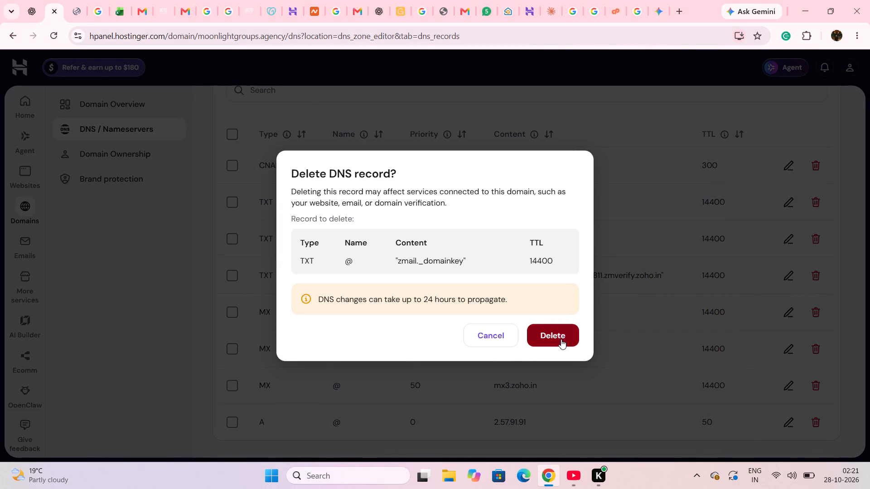
left_click(561, 339)
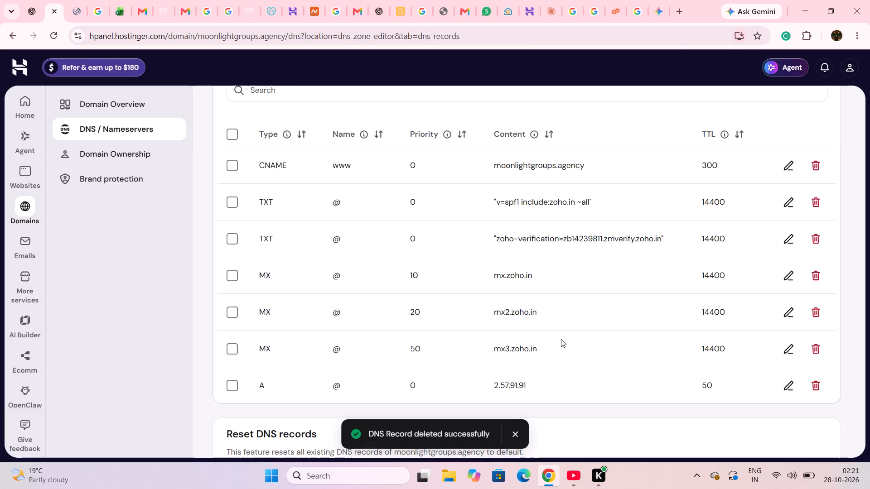
scroll(561, 339, "up", 4)
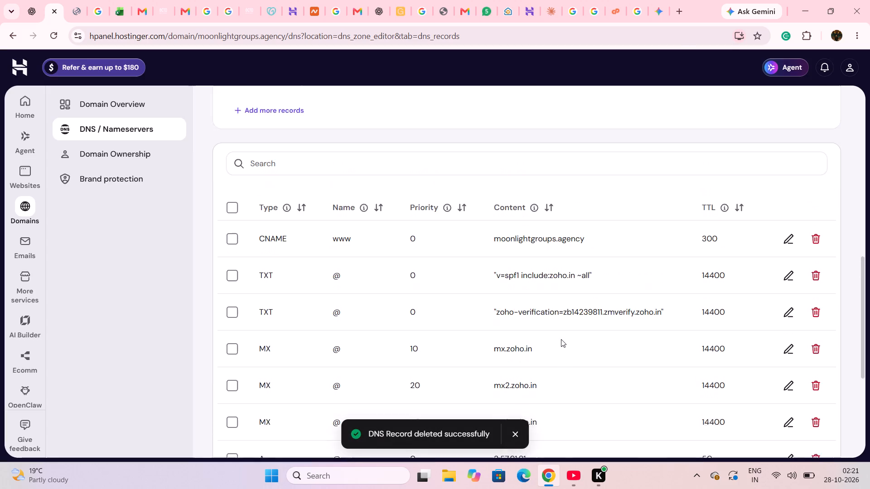
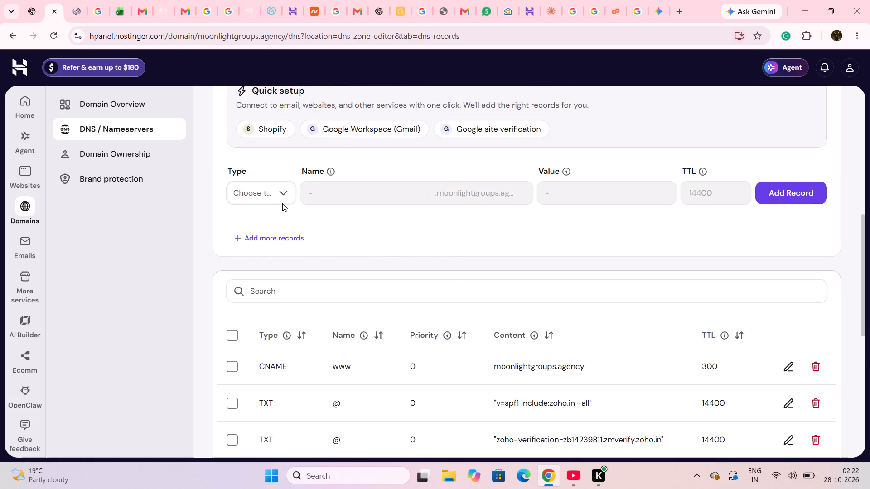
Start a new DNS record of type TXT for moonlightgroups.agency, ready for its name.
left_click(282, 203)
scroll(310, 297, "down", 4)
left_click(306, 396)
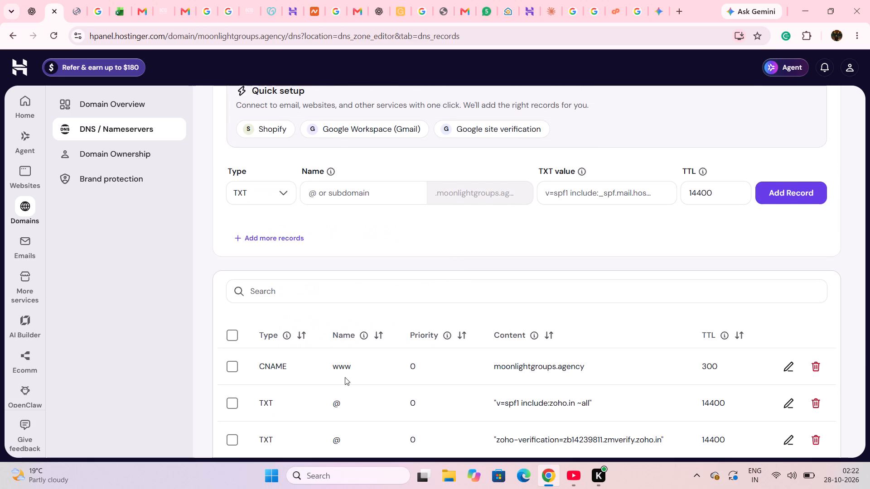
left_click(343, 189)
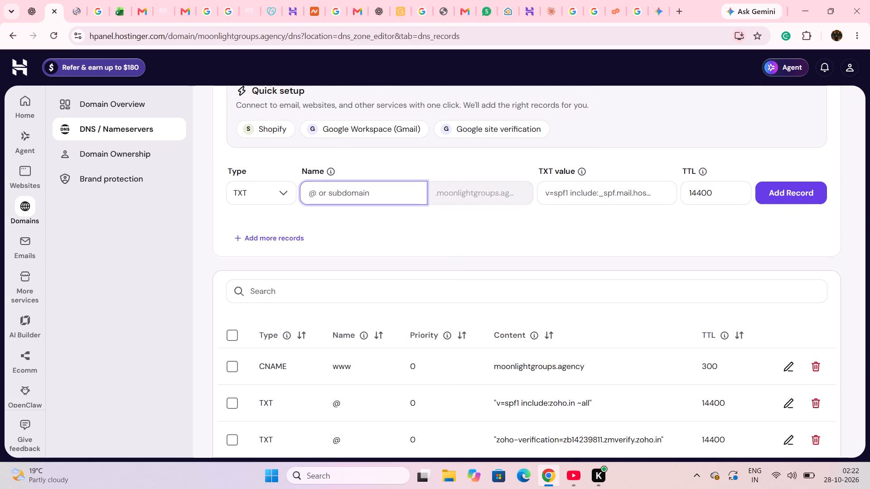
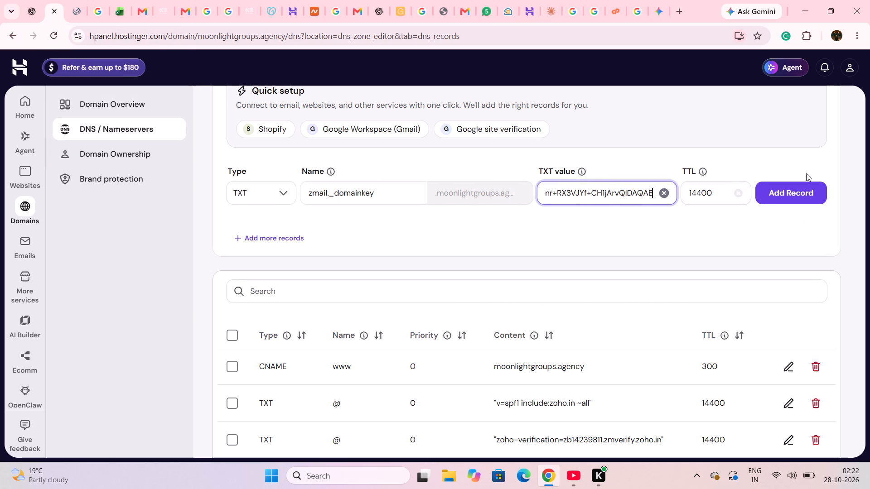
Add the completed zmail._domainkey TXT record with TTL 14400 to the moonlightgroups.agency DNS zone.
left_click(798, 200)
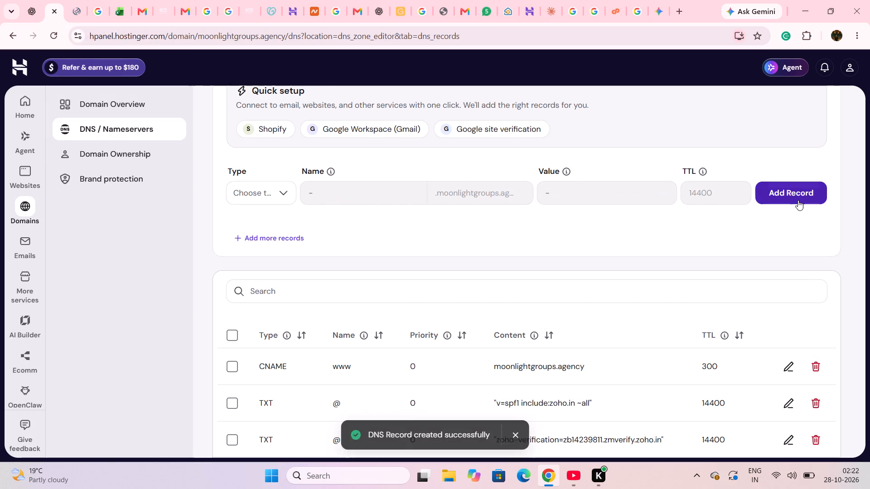
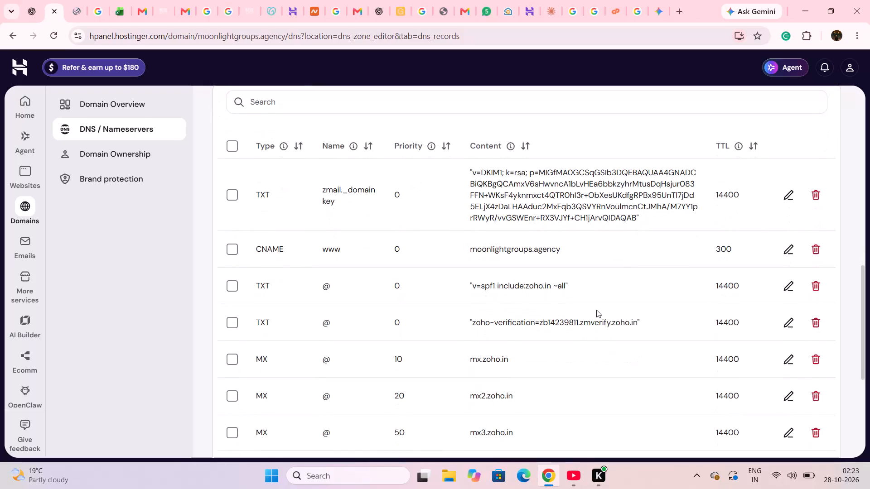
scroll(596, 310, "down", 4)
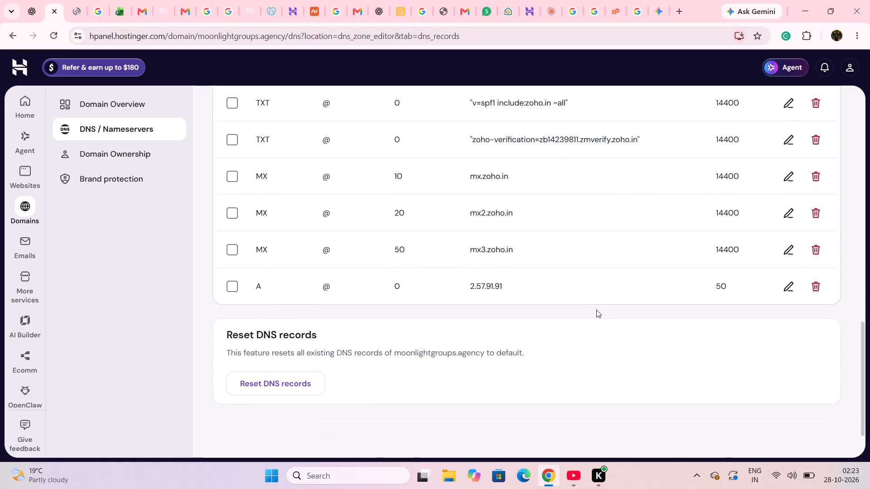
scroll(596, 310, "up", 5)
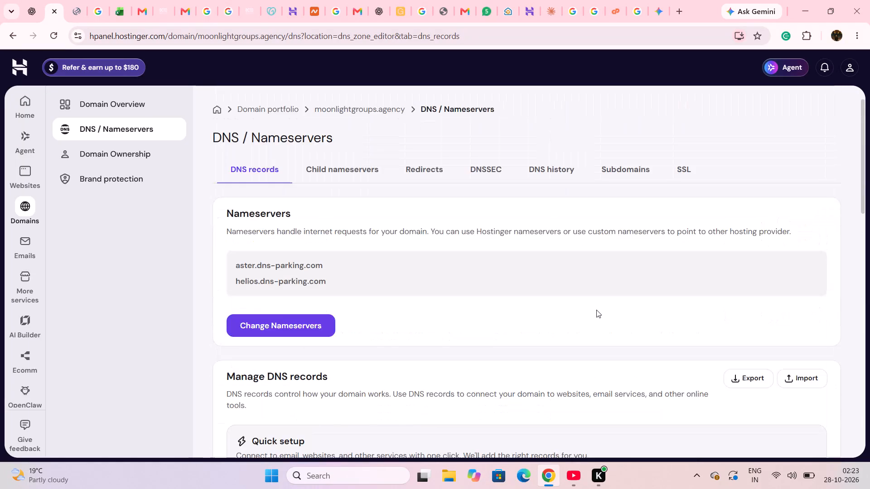
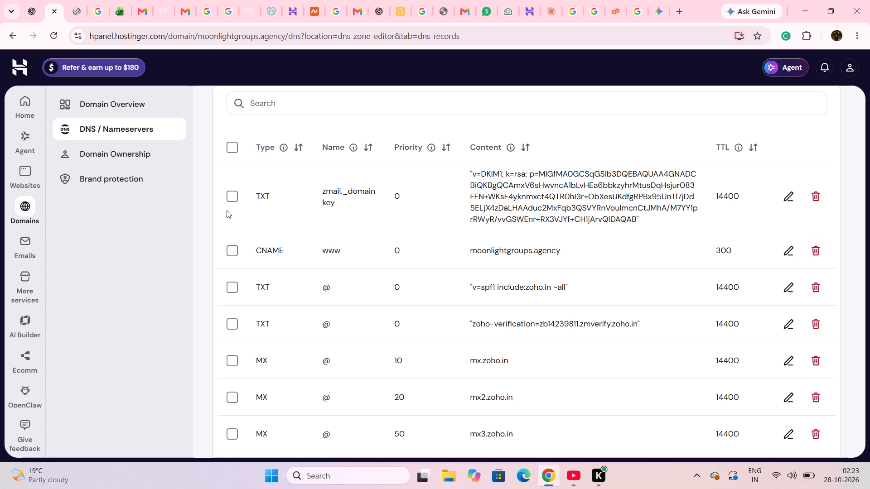
Start a new DNS record of type TXT for moonlightgroups.agency and make its name ready for entry.
scroll(310, 193, "up", 3)
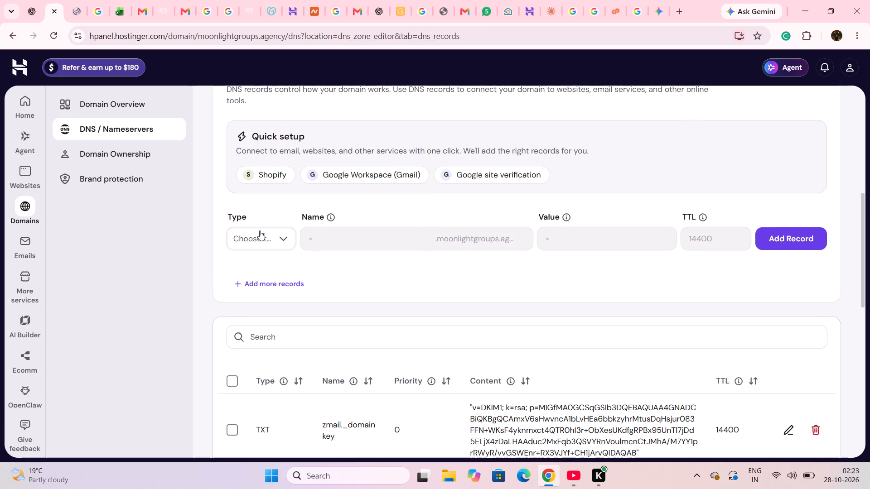
left_click(259, 232)
scroll(276, 322, "down", 4)
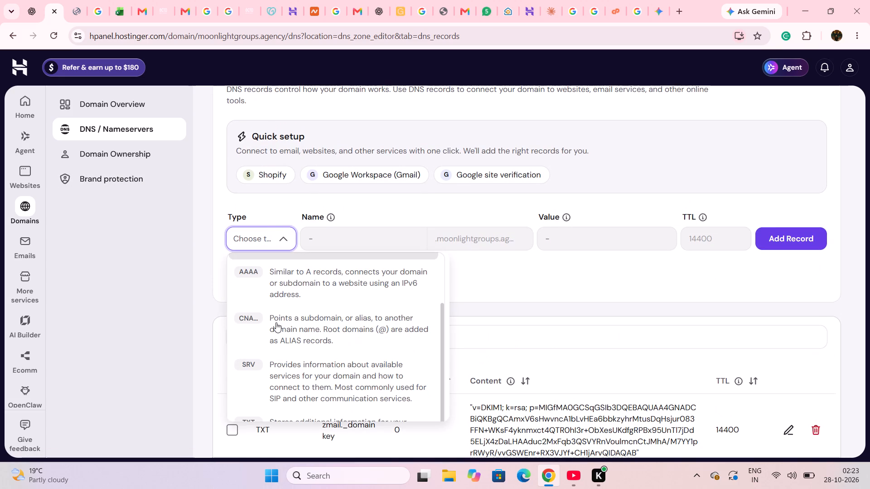
scroll(282, 374, "down", 1)
left_click(334, 367)
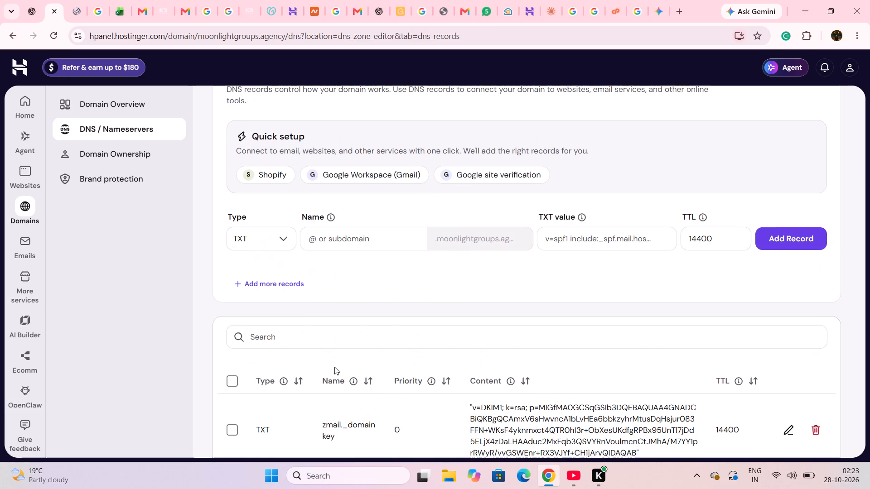
left_click(344, 233)
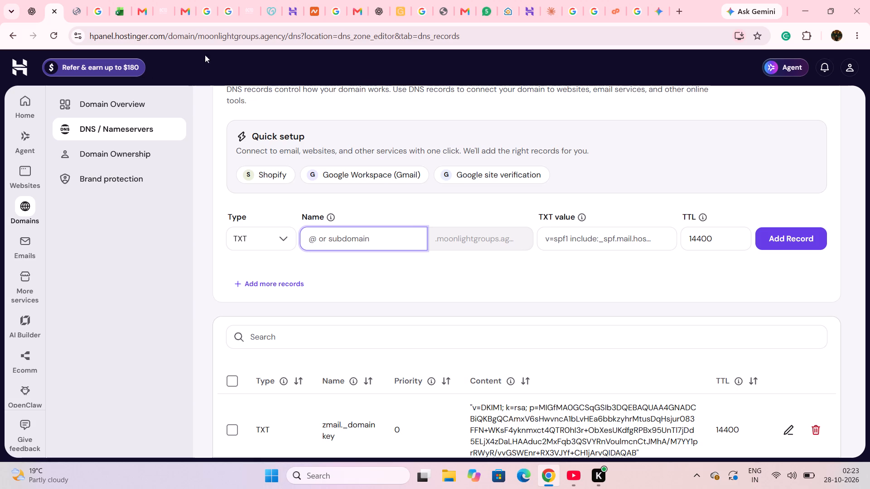
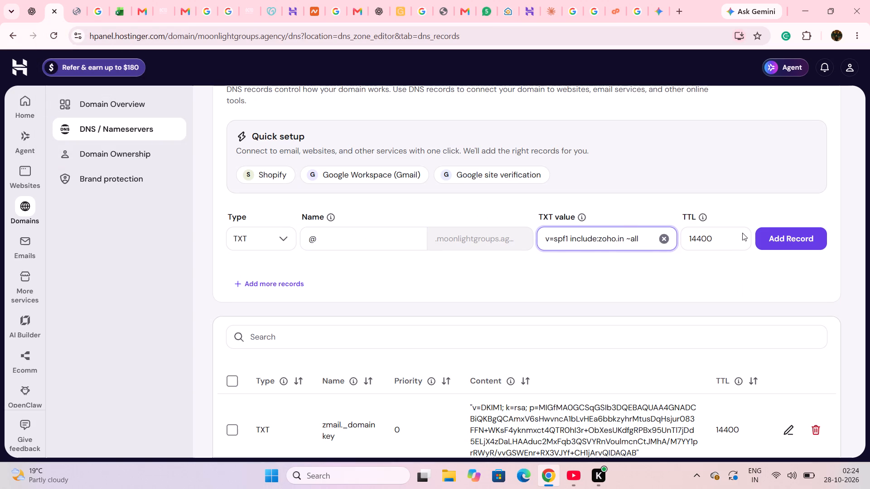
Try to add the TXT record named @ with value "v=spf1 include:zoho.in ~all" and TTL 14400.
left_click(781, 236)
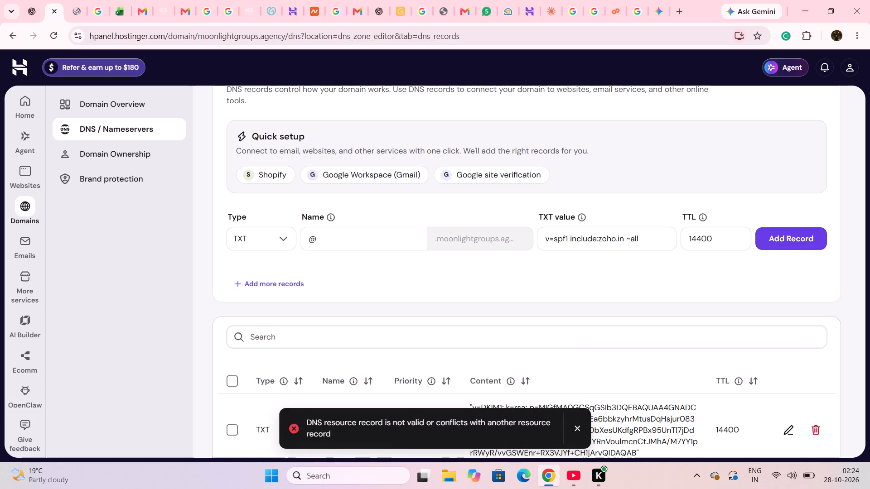
Delete the existing @ TXT record containing "v=spf1 include:zoho.in ~all" from the domain's DNS records.
scroll(556, 332, "down", 4)
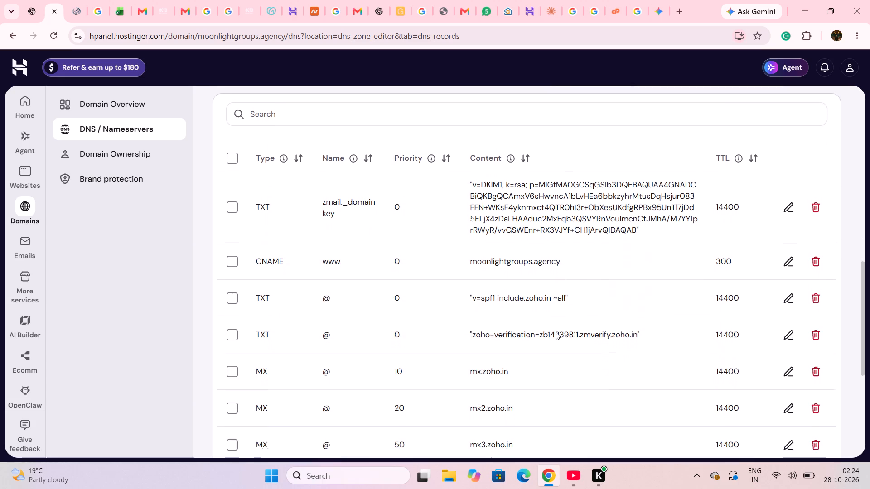
scroll(556, 332, "down", 1)
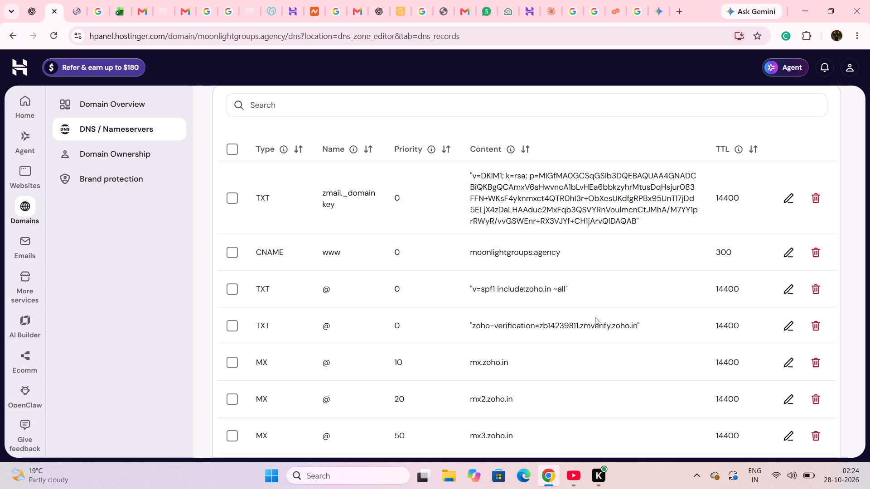
scroll(624, 312, "down", 4)
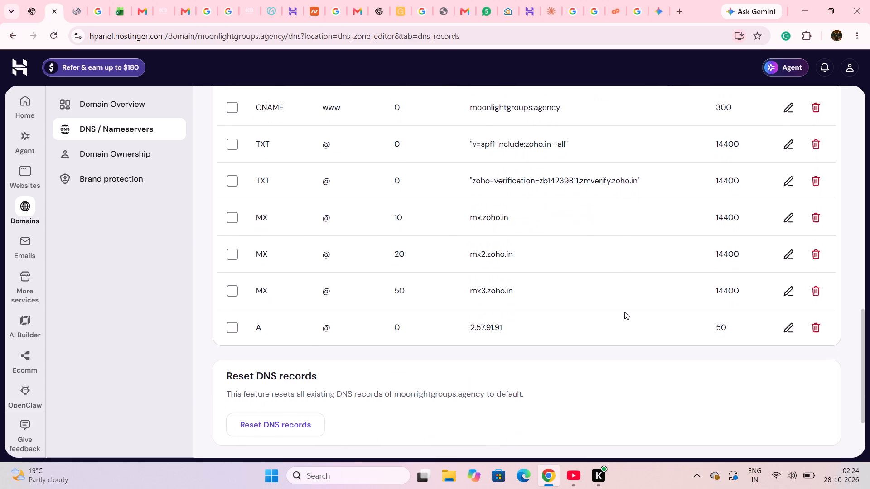
scroll(624, 312, "up", 3)
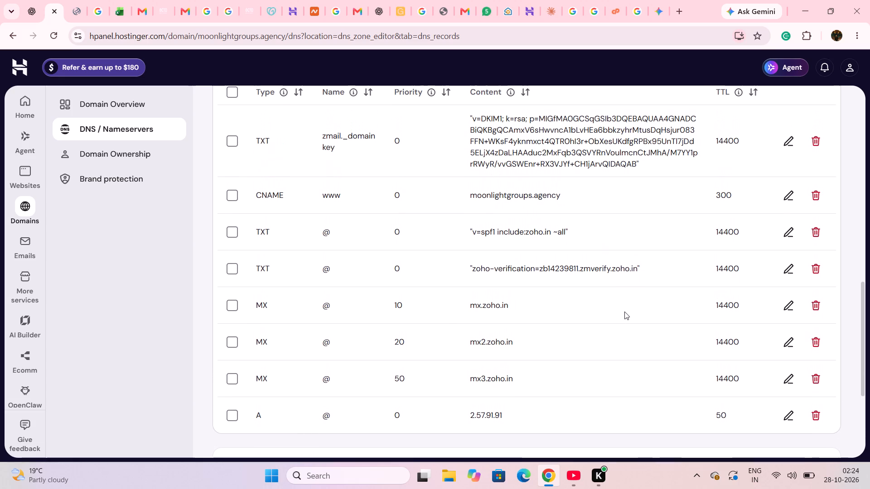
scroll(624, 312, "up", 1)
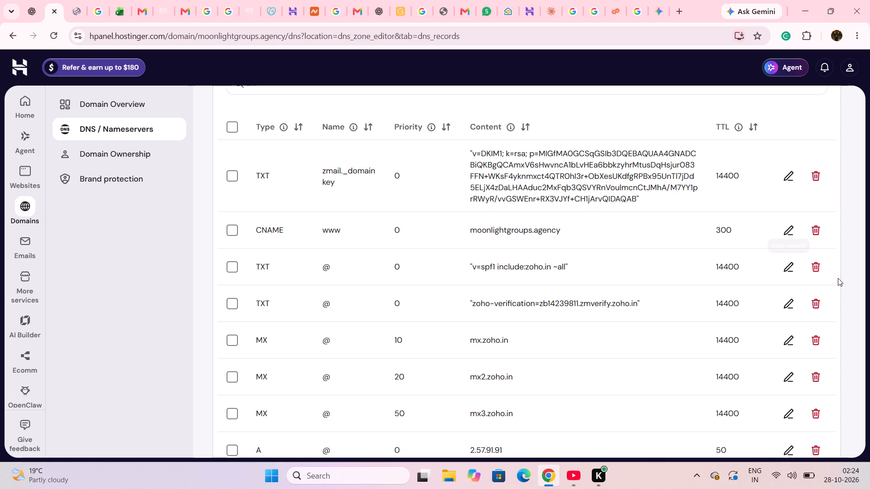
left_click(819, 259)
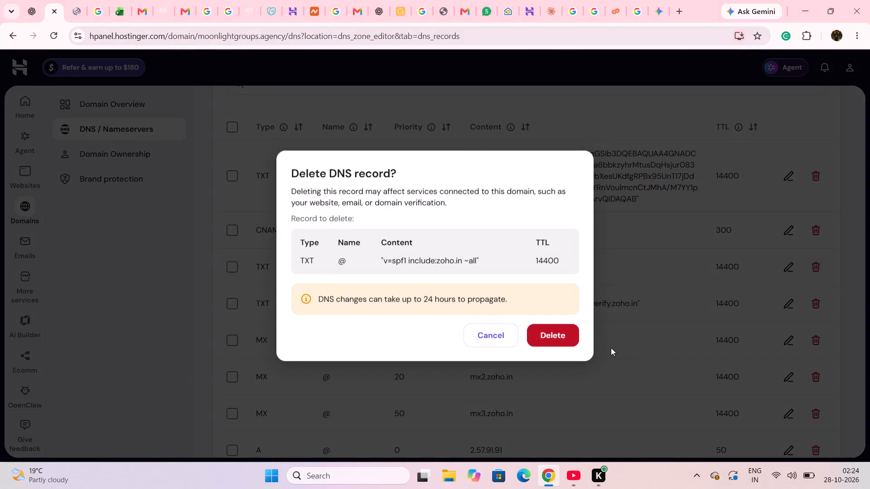
left_click(566, 336)
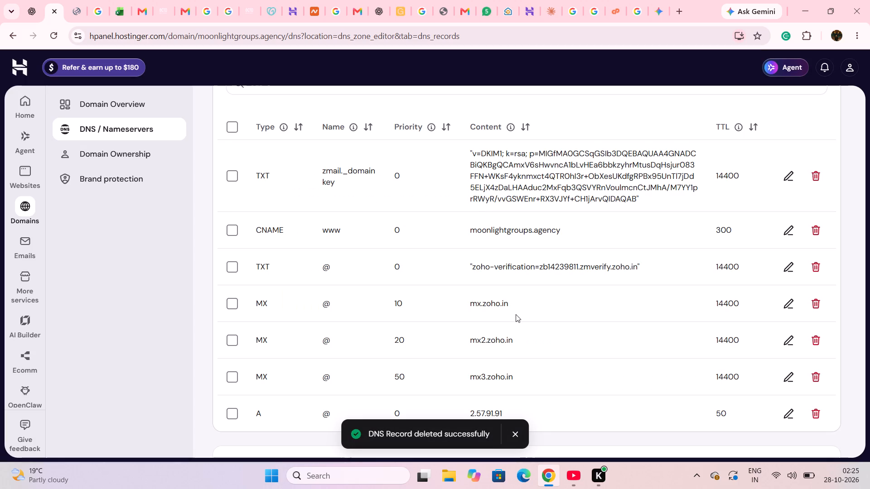
Add the prepared TXT record named @ with value "v=spf1 include:zoho.in ~all" and TTL 14400, and check the record list.
scroll(516, 314, "right", 1)
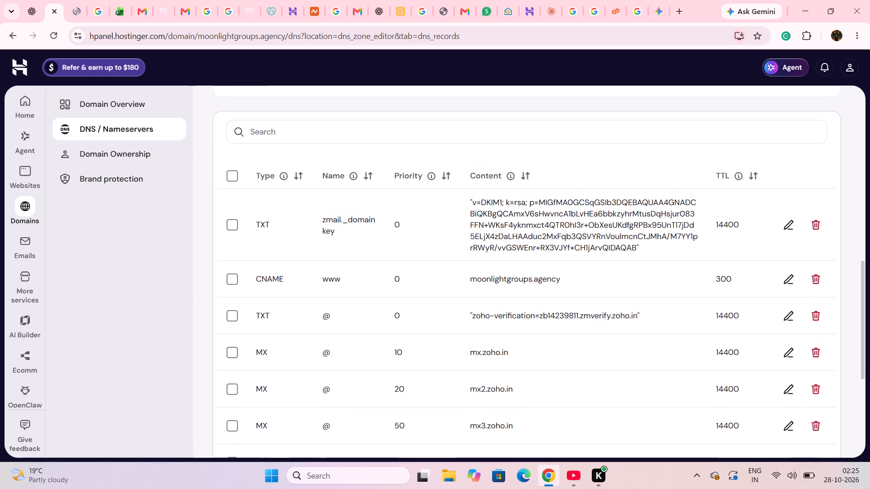
scroll(516, 314, "right", 1)
scroll(516, 314, "up", 1)
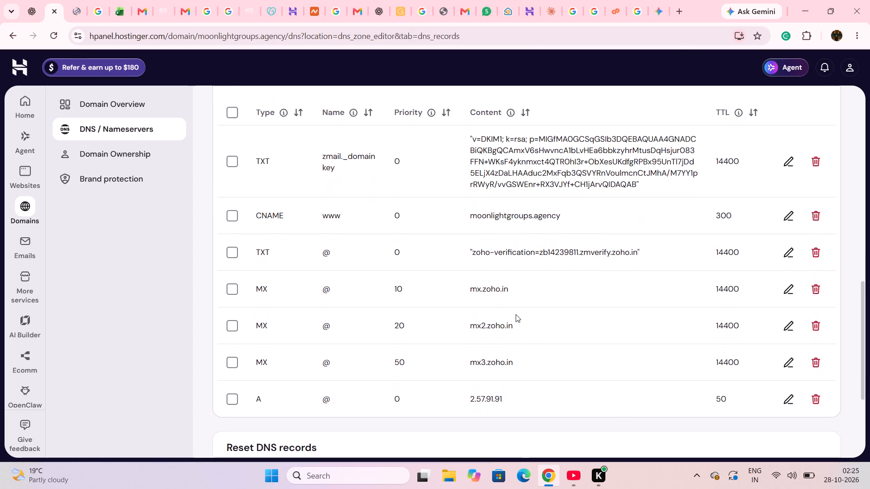
scroll(516, 314, "up", 2)
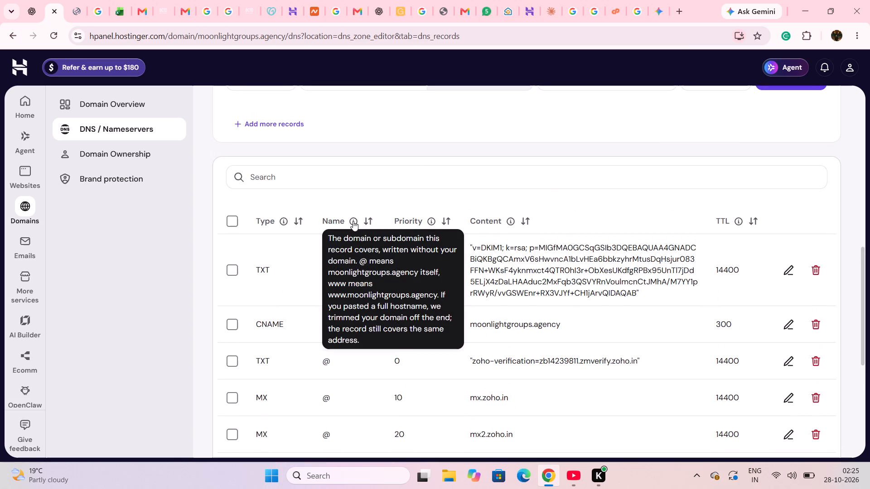
scroll(353, 221, "up", 3)
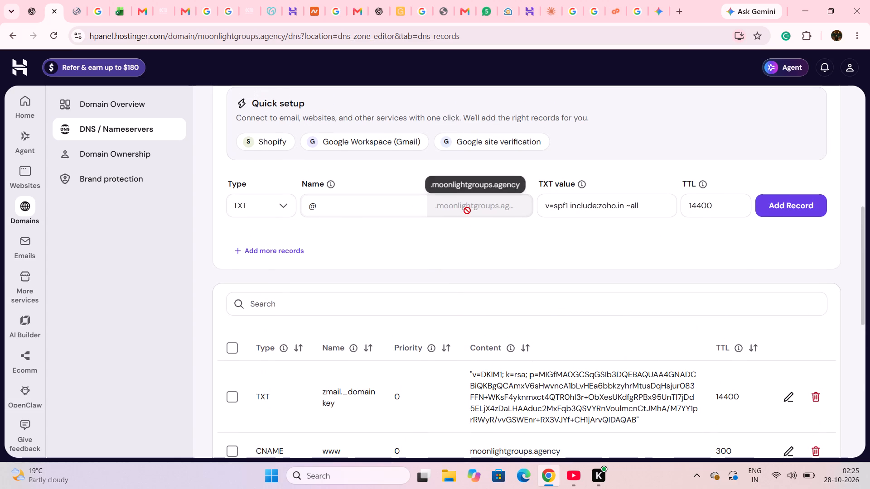
left_click(772, 202)
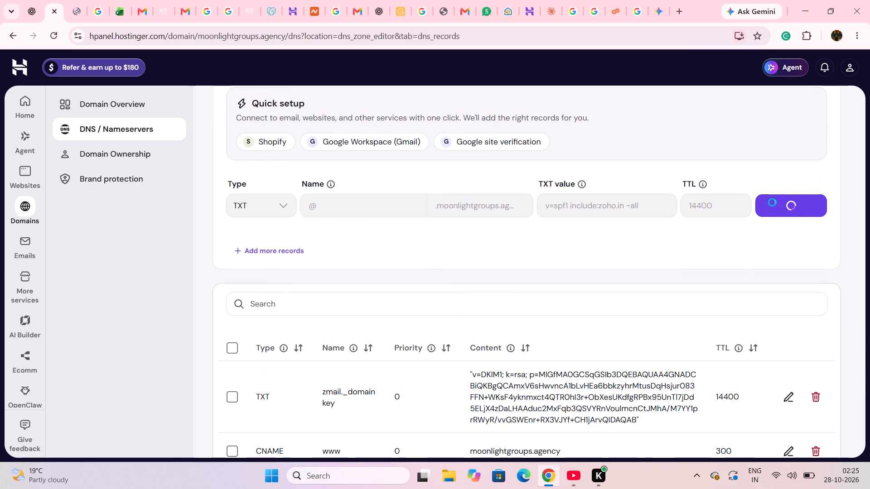
scroll(678, 268, "down", 4)
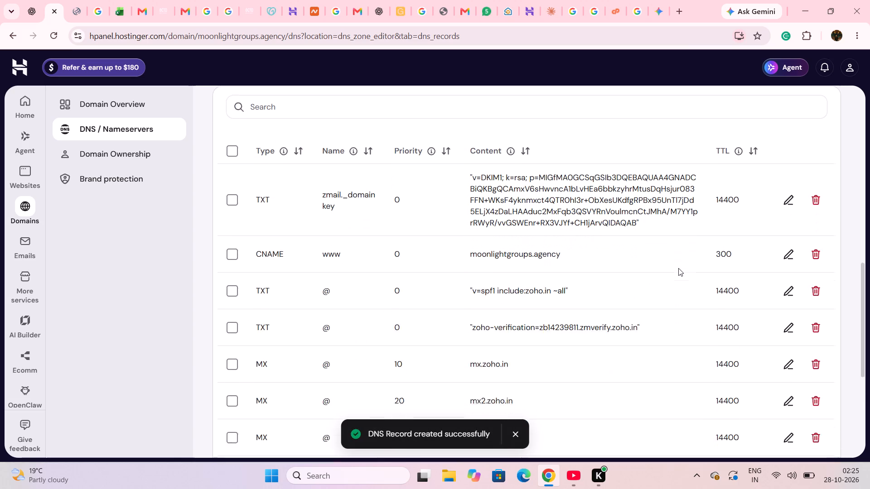
scroll(678, 268, "down", 4)
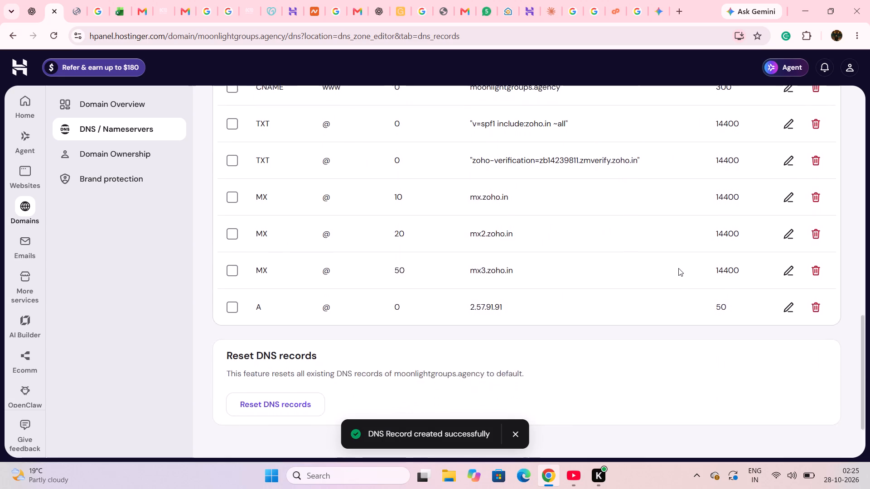
scroll(678, 268, "down", 2)
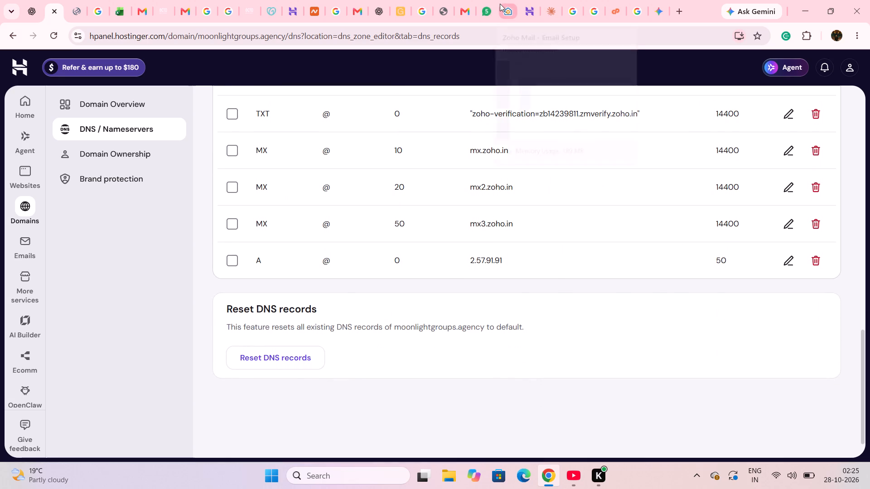
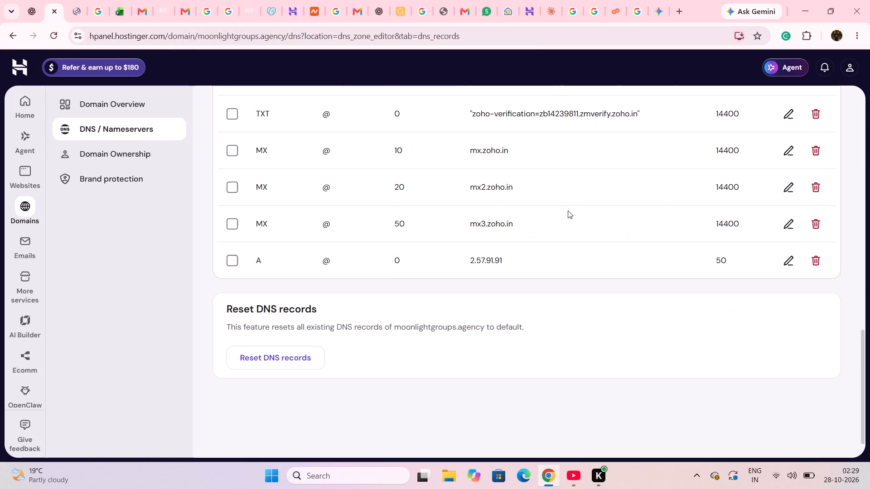
Switch from the Hostinger DNS records to the open cPanel Zone Editor documentation page.
left_click(609, 11)
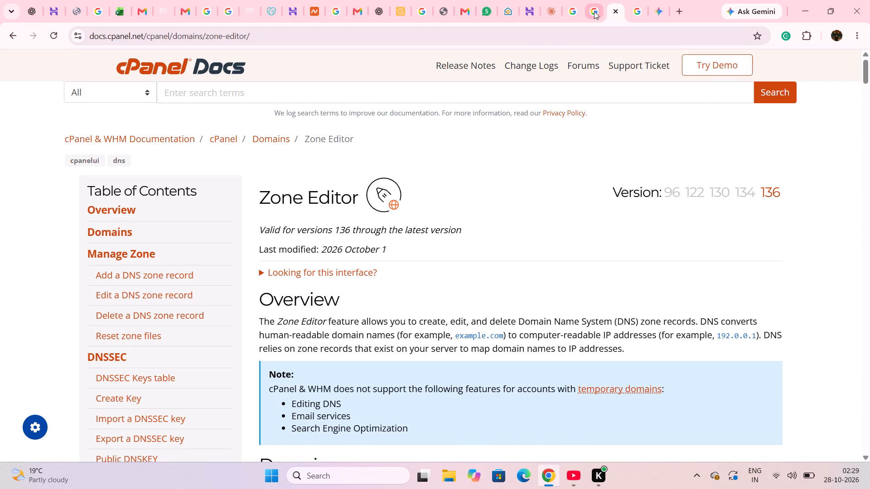
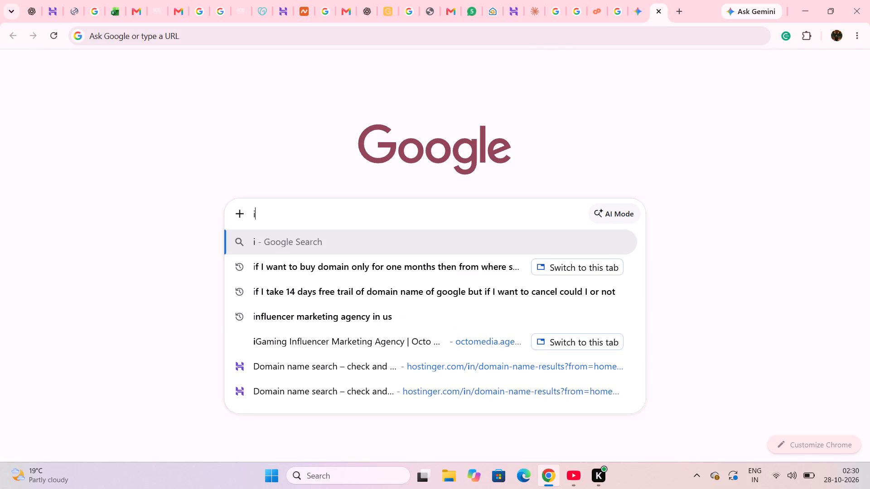
Search Google for "instagram" and open the main Instagram website result.
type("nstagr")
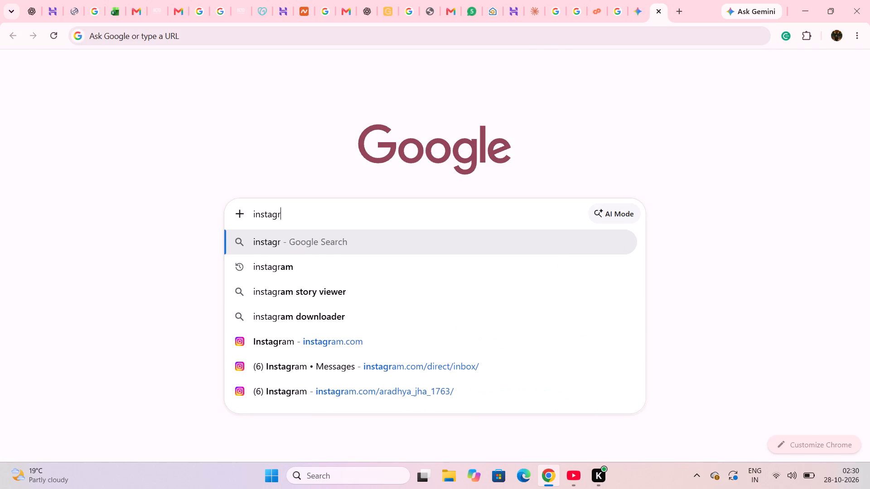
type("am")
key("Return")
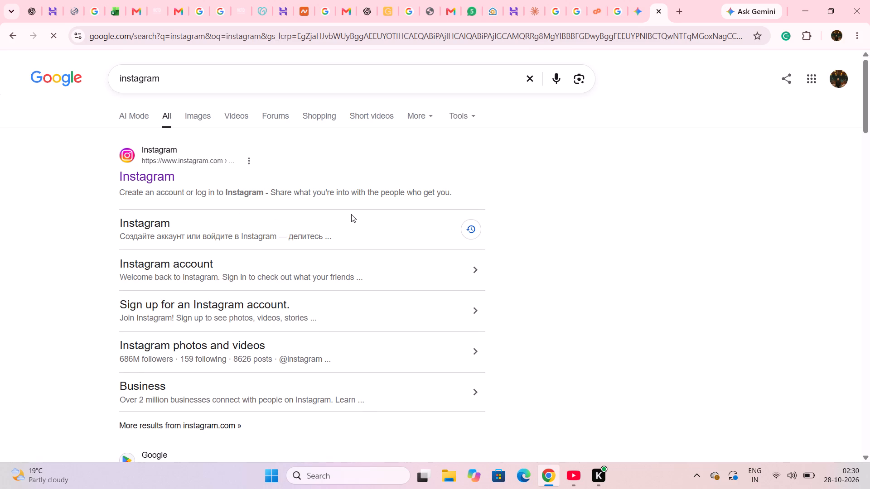
left_click(154, 176)
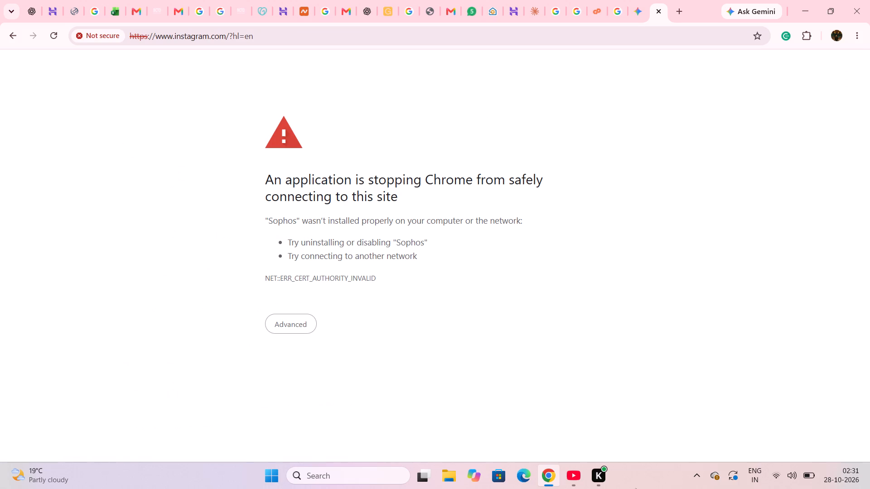
Check the computer's network quick settings and return from the Instagram page to the Google search results.
left_click(781, 477)
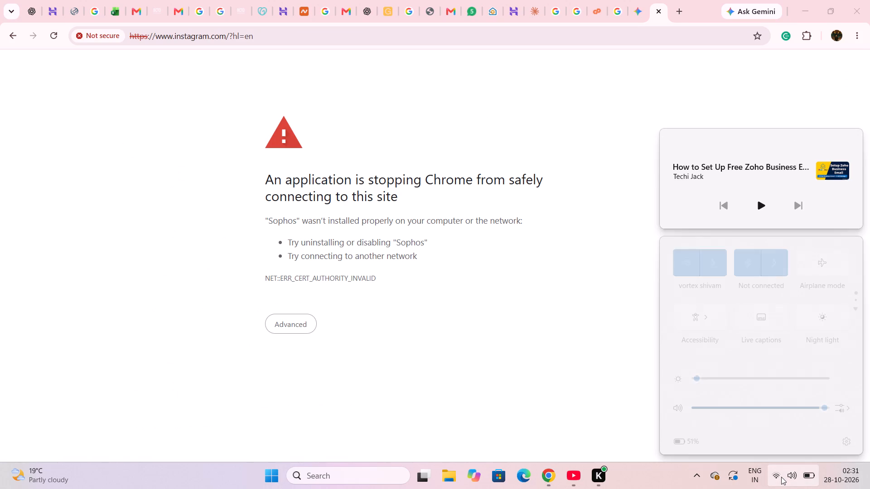
left_click(620, 280)
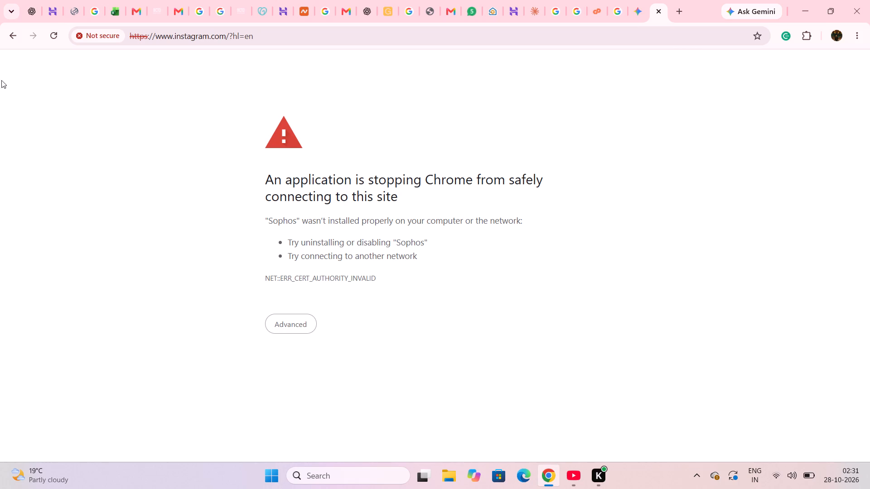
left_click(11, 43)
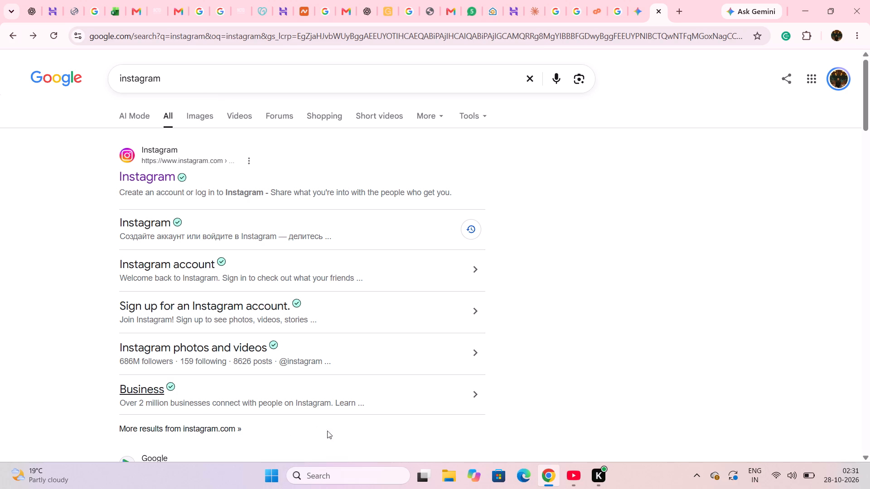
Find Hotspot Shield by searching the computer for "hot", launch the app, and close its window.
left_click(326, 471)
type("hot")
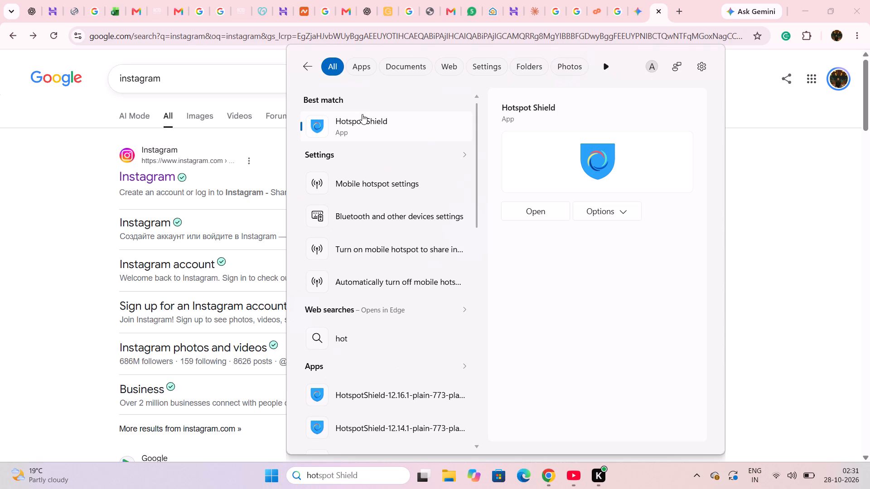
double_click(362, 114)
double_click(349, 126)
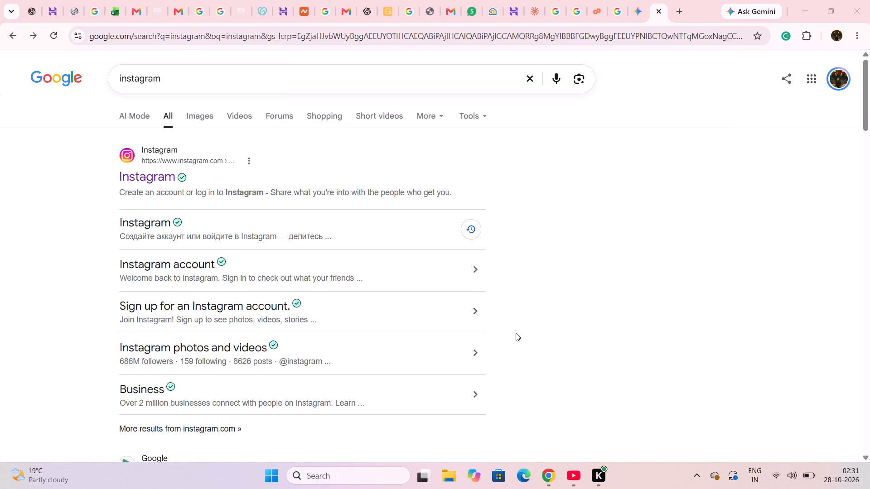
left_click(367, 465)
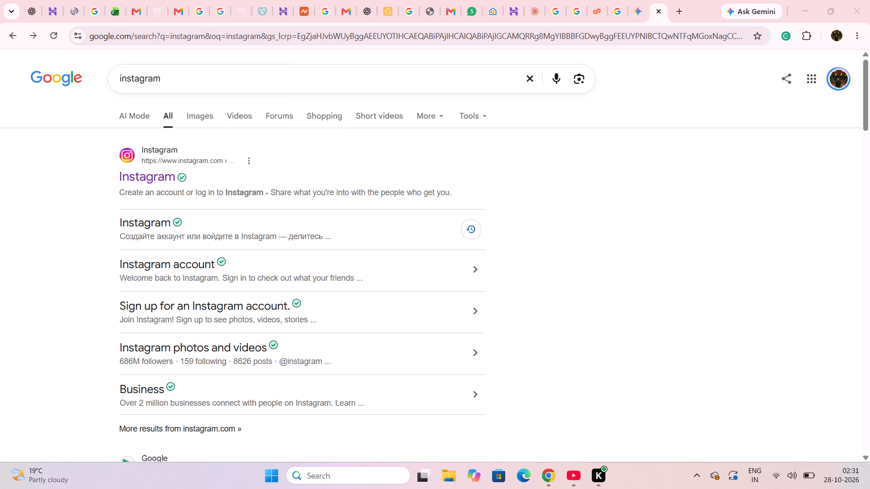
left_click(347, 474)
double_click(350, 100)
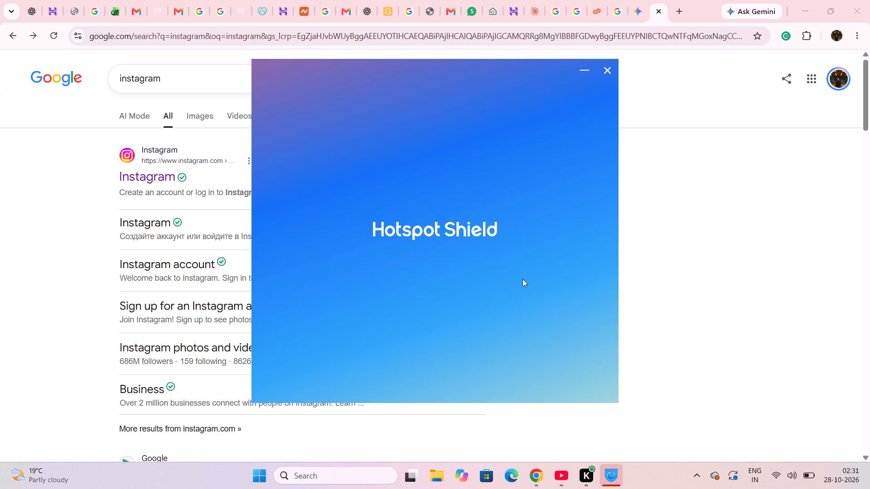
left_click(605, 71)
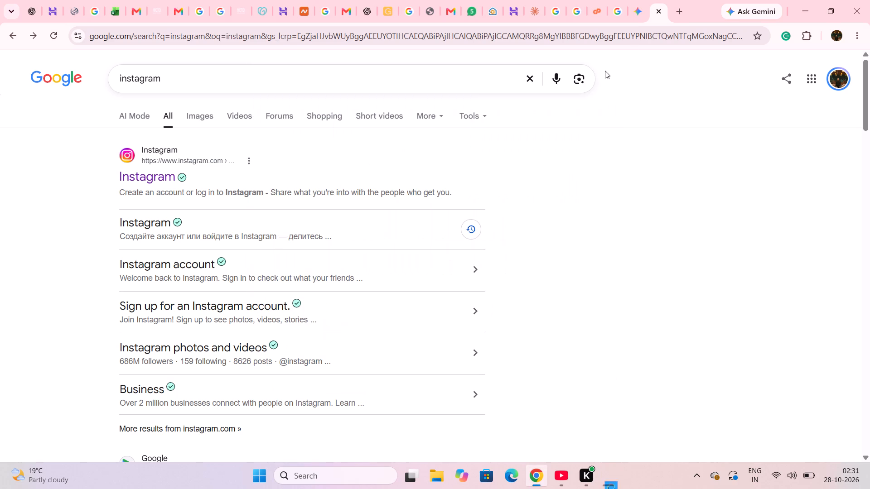
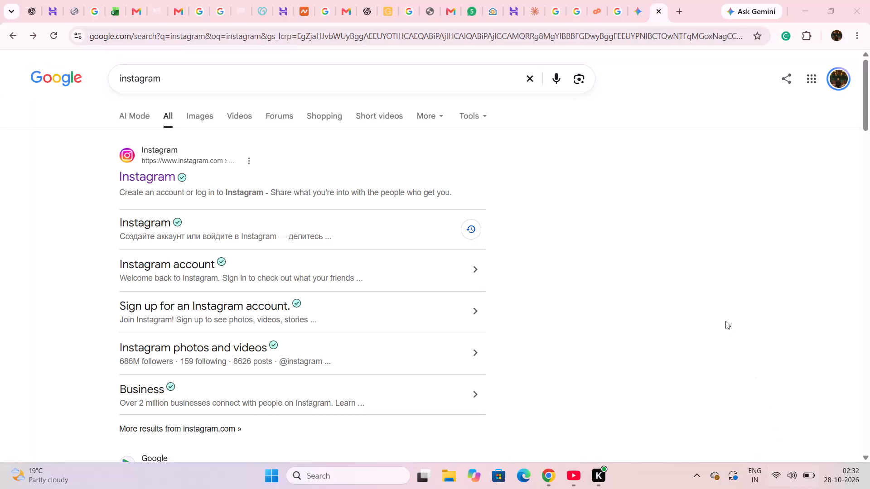
Switch the computer's Wi-Fi connection to the "vivo T5x 5G" network.
left_click(772, 482)
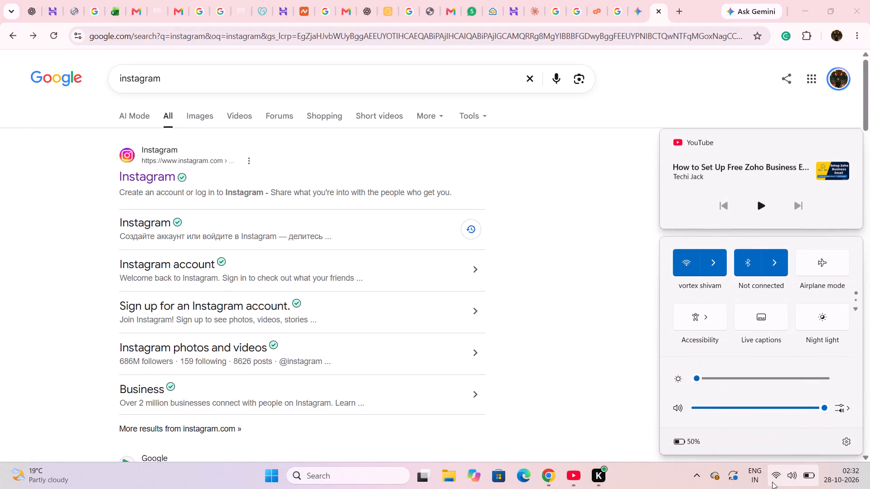
left_click(713, 268)
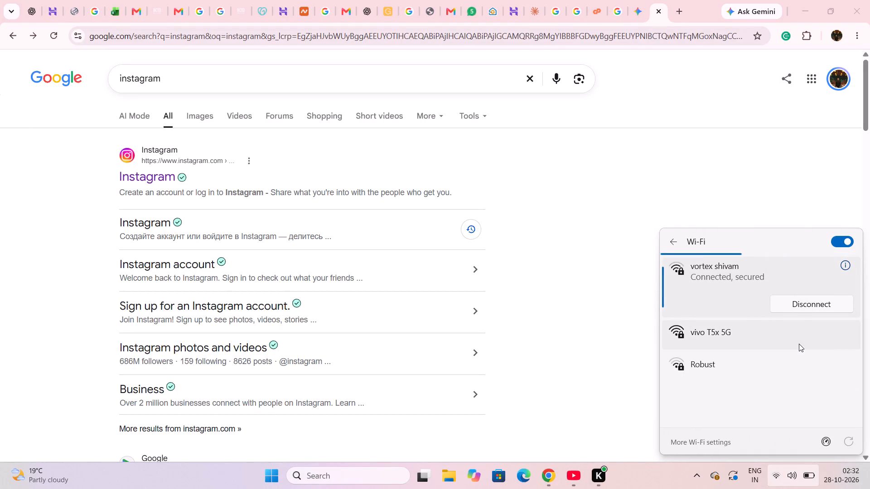
left_click(799, 344)
left_click(812, 354)
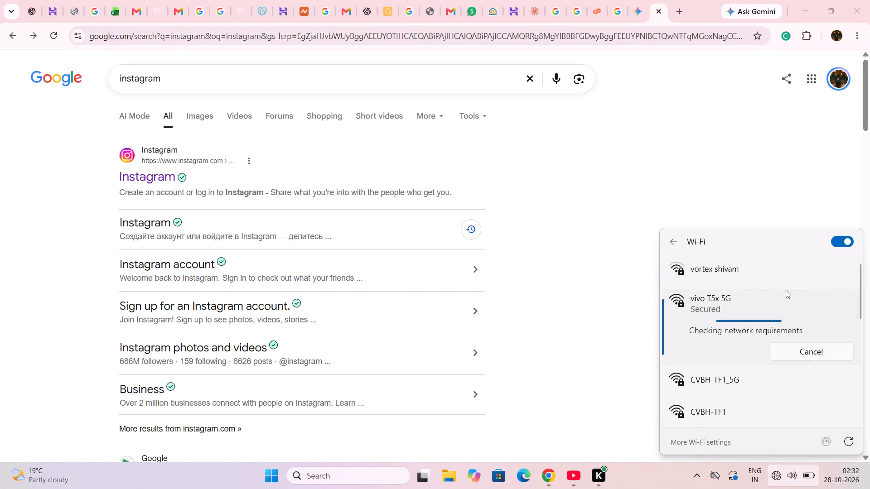